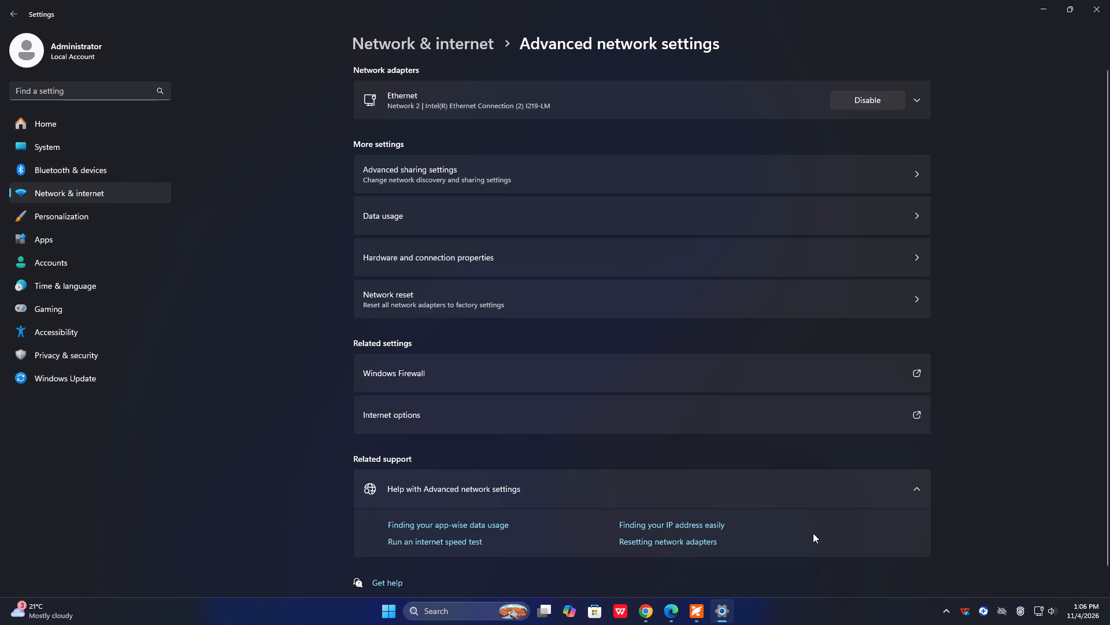
Disable the Ethernet network adapter.
click(558, 98)
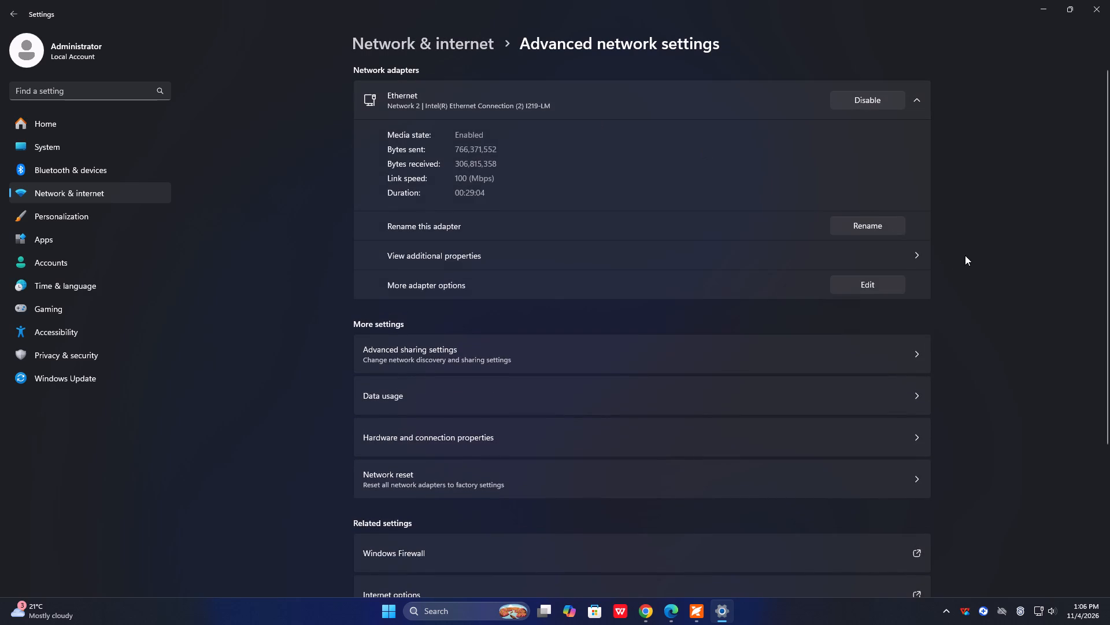
click(989, 260)
click(871, 102)
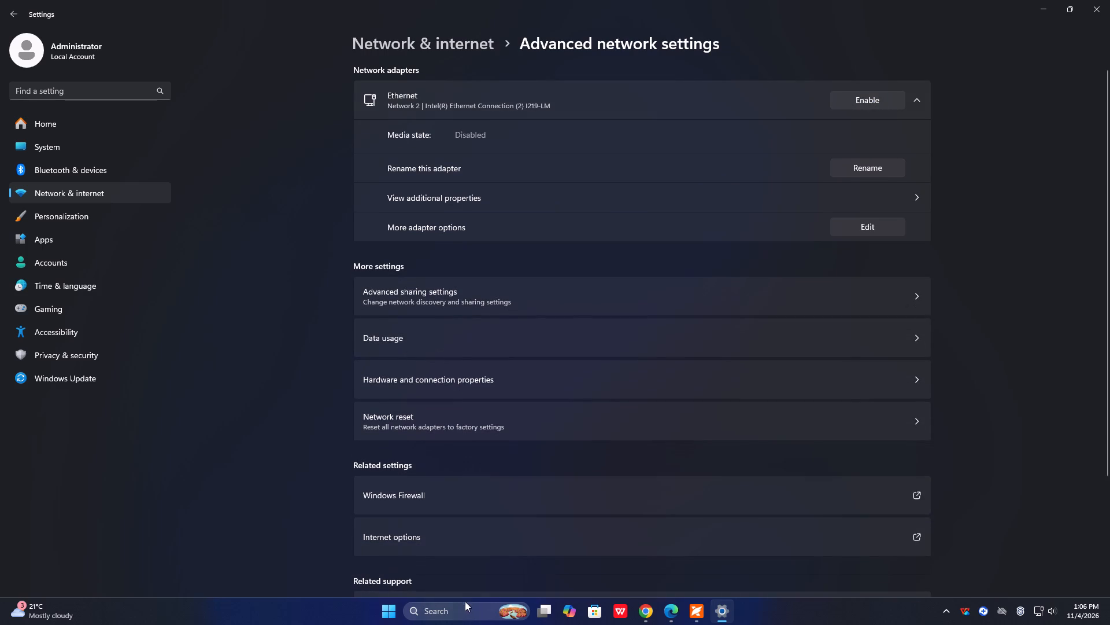
Launch CorelDRAW 2024, continue without signing in, and decline opening the Auto-Backup files.
click(464, 602)
click(495, 438)
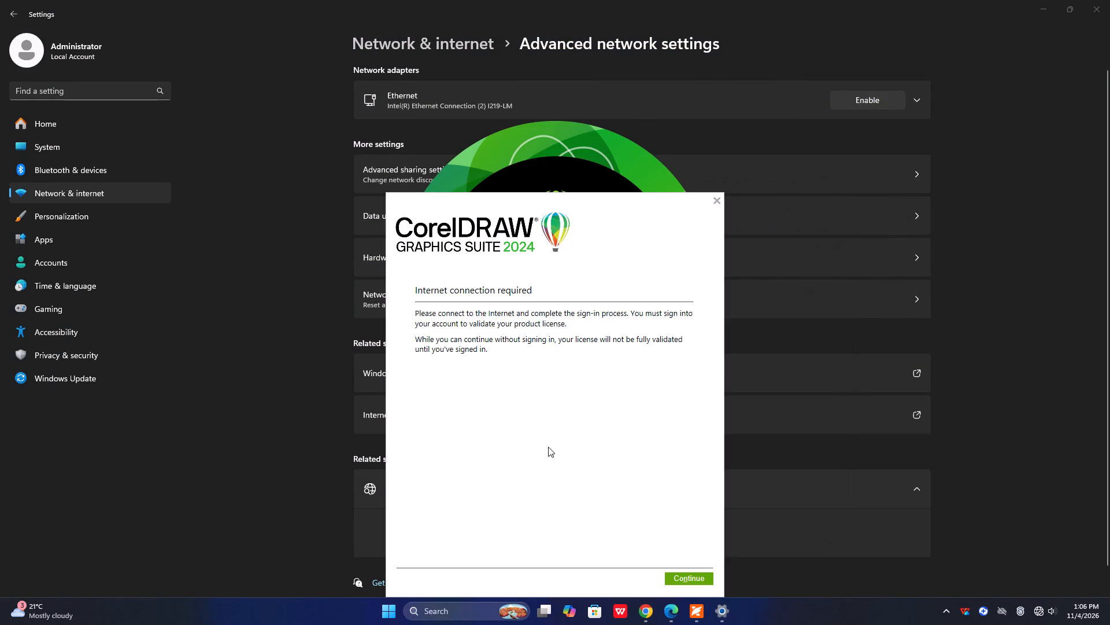
click(694, 579)
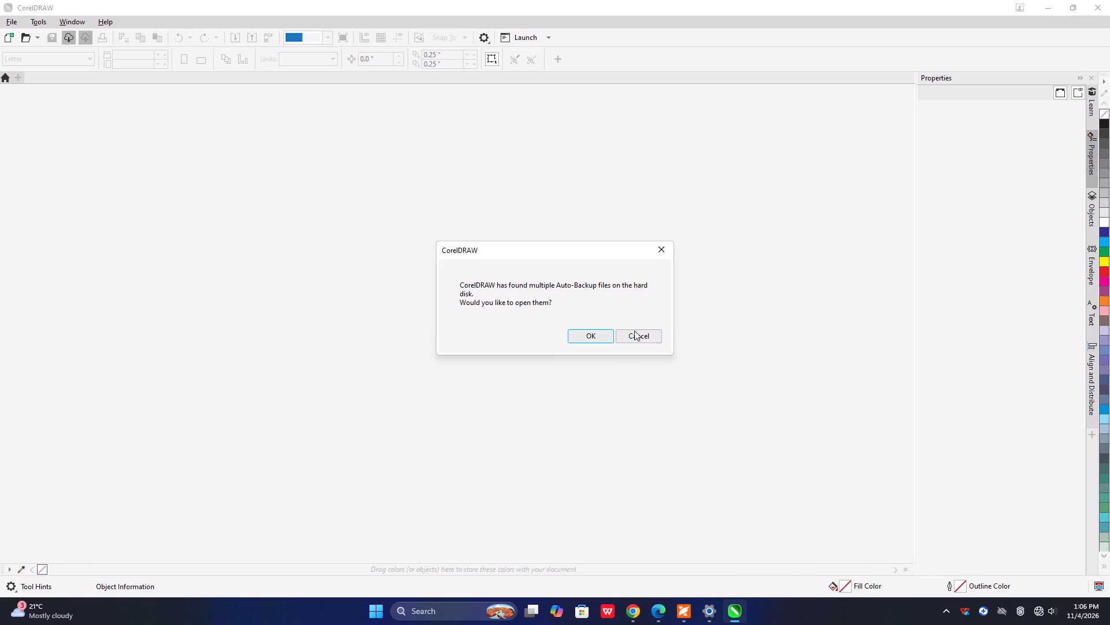
click(635, 338)
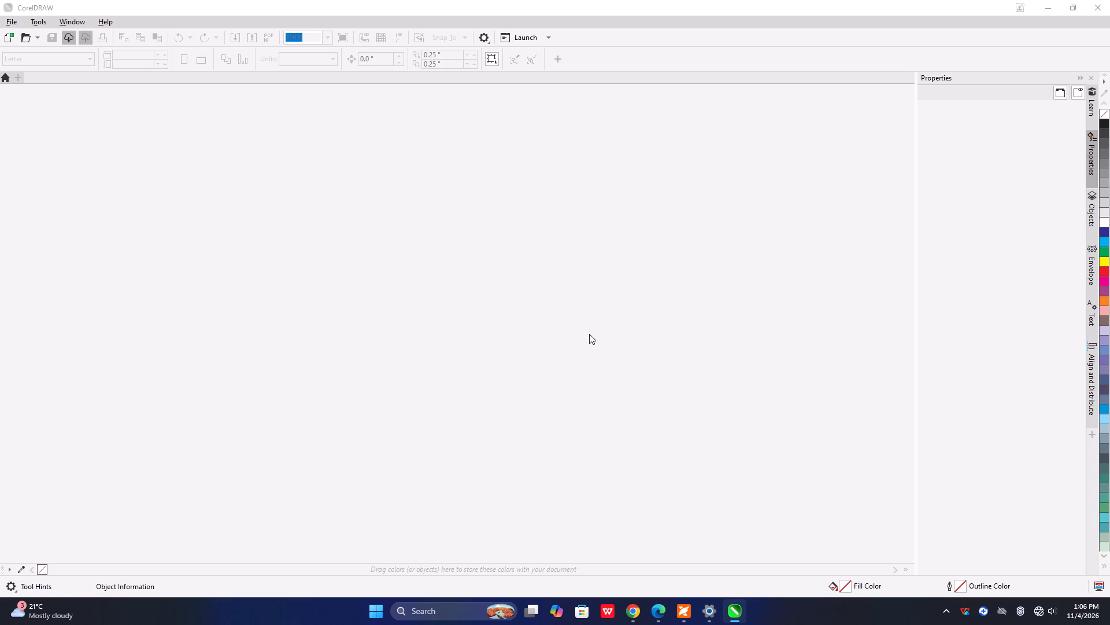
Create a new blank document with the offered settings.
click(22, 76)
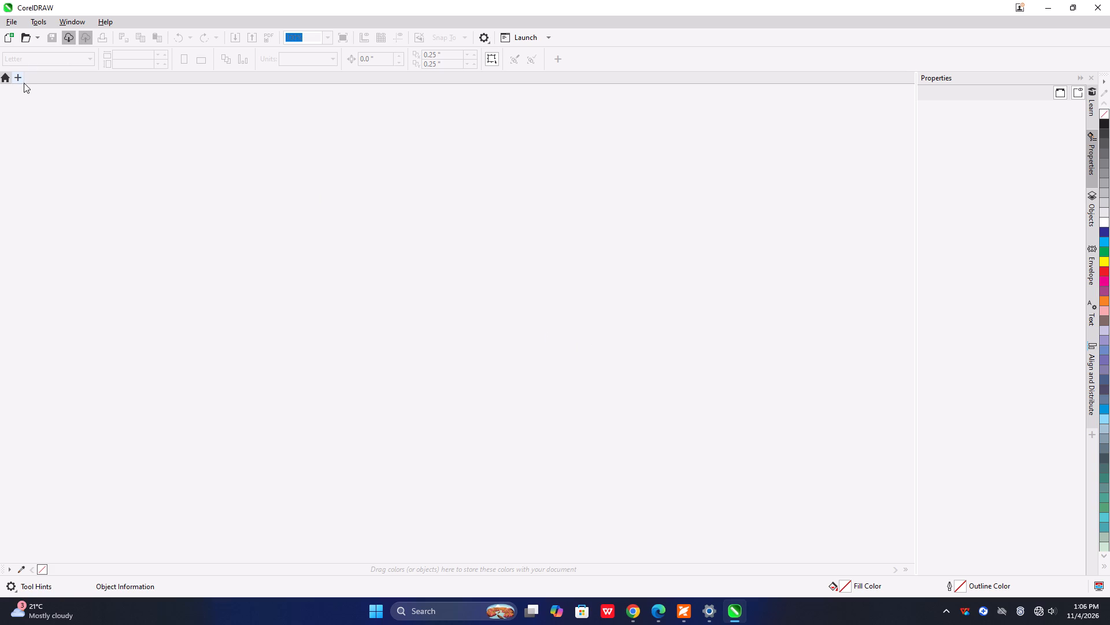
click(750, 478)
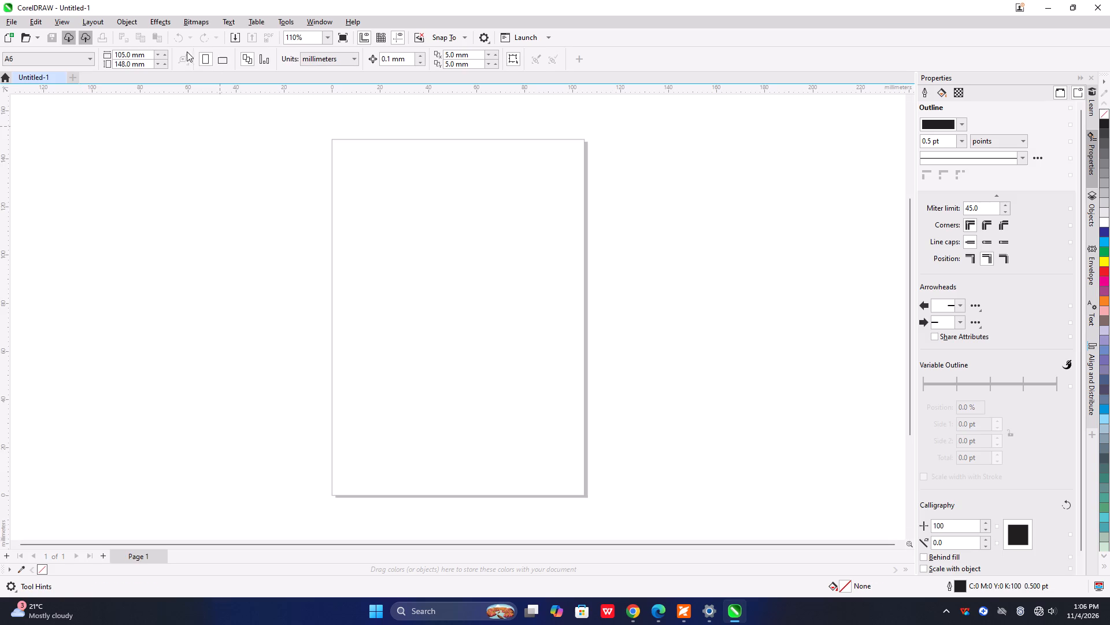
Set the document units to meters and the page size to 1 m wide by 1 m high.
click(317, 58)
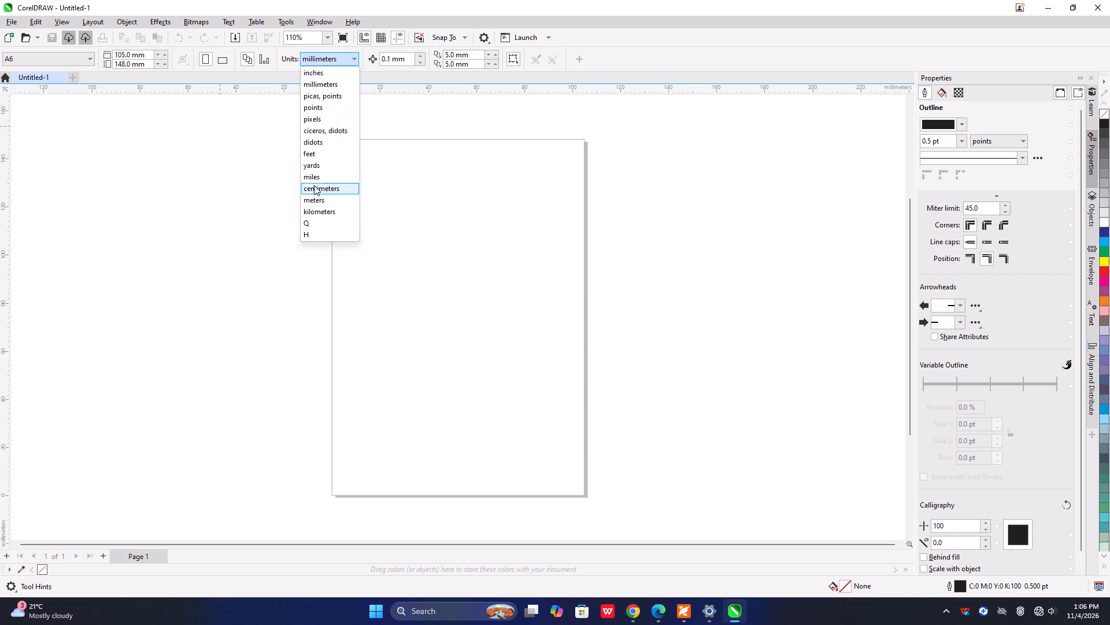
click(313, 204)
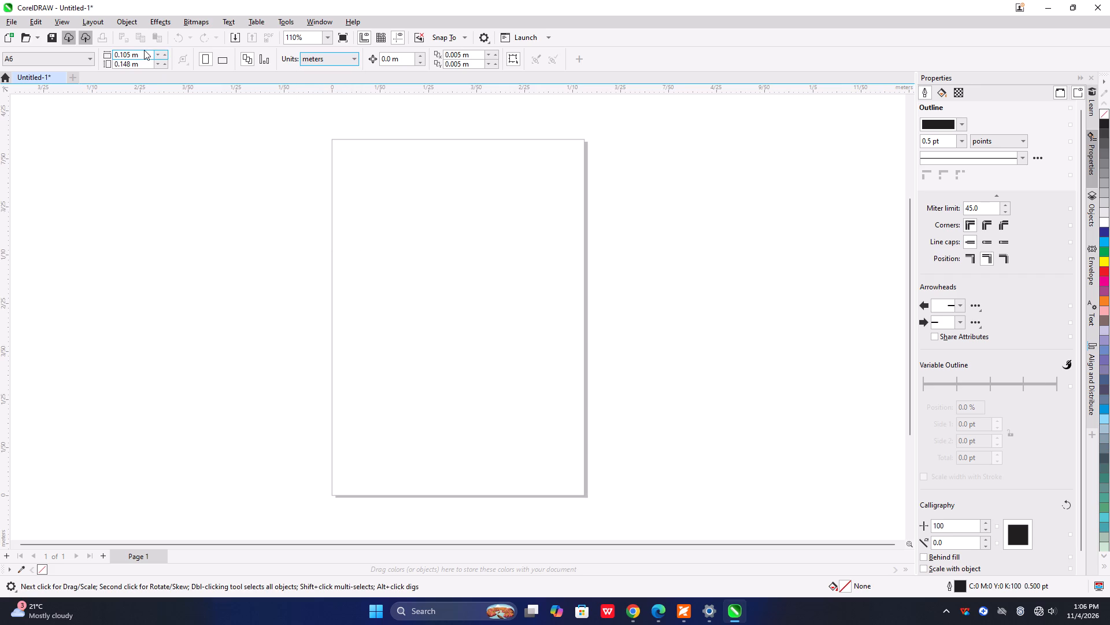
drag(144, 50, 136, 51)
drag(145, 53, 55, 57)
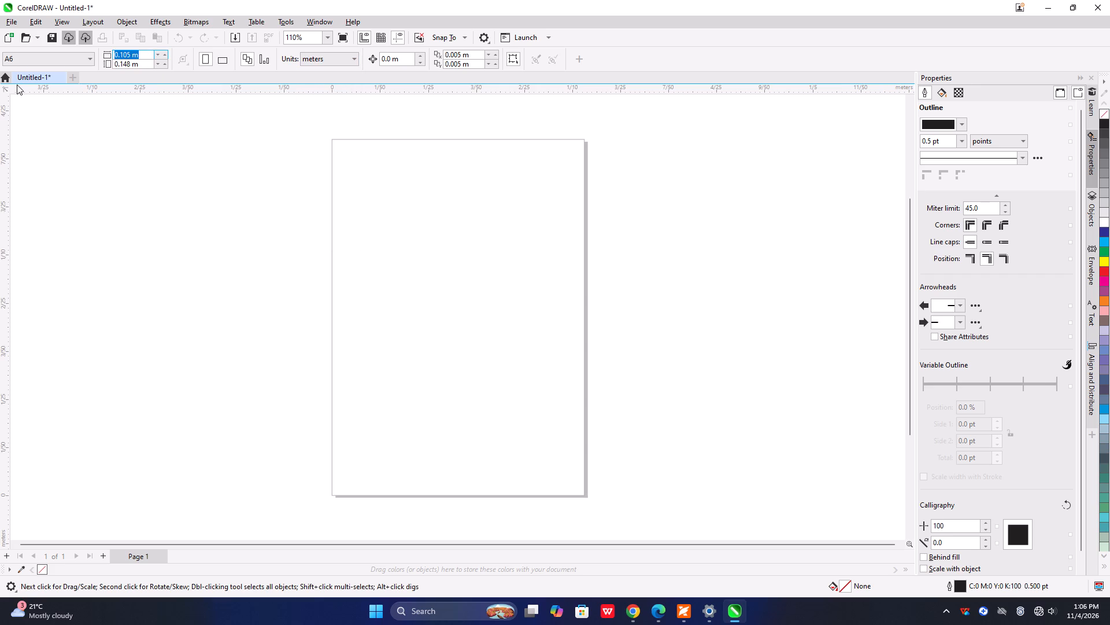
key(1)
drag(147, 65, 52, 65)
key(1)
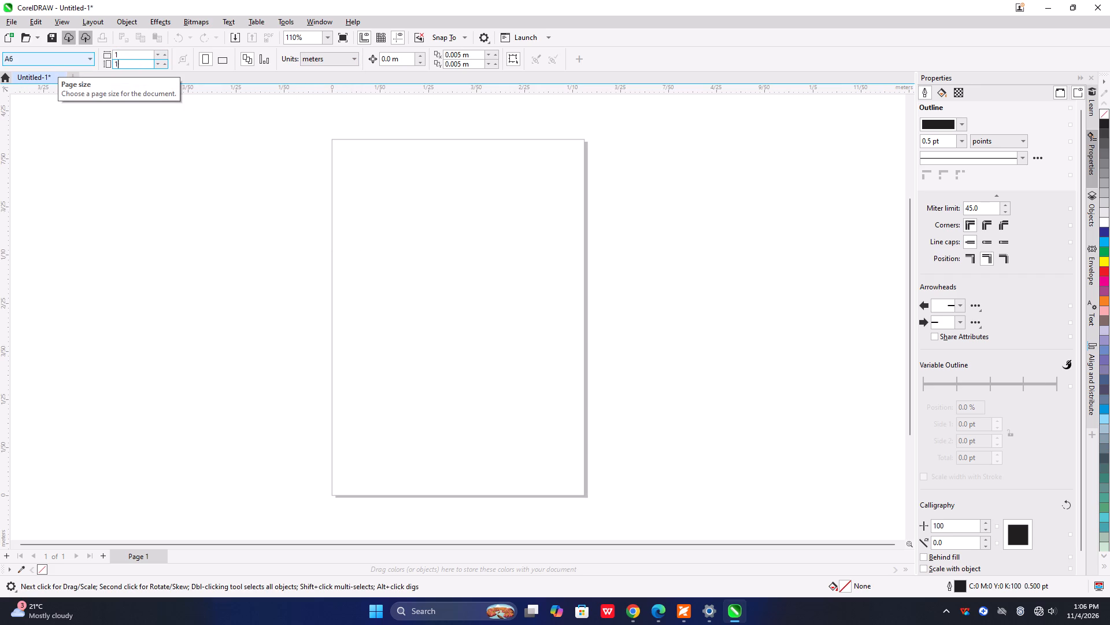
key(Return)
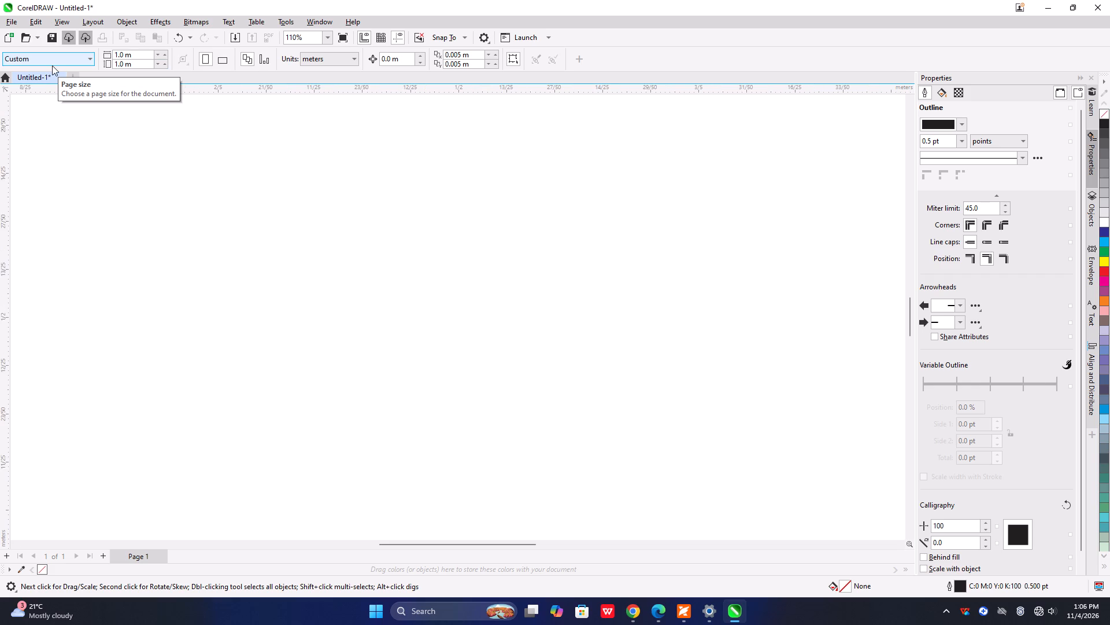
scroll(379, 210, down, 6)
scroll(419, 236, down, 11)
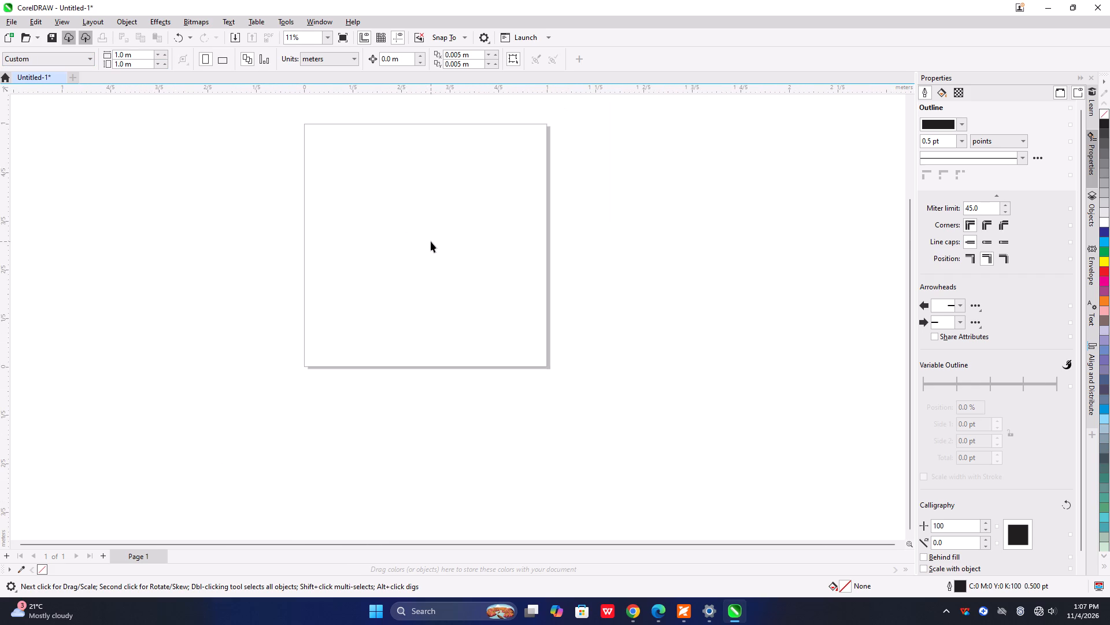
Launch Adobe Photoshop 2020.
click(682, 612)
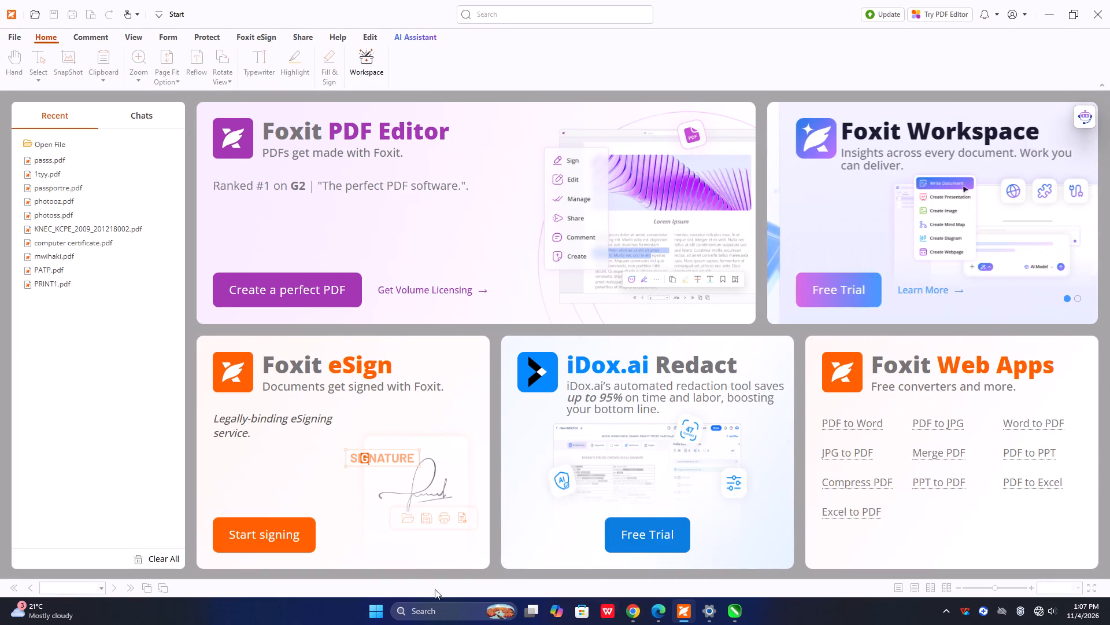
click(426, 609)
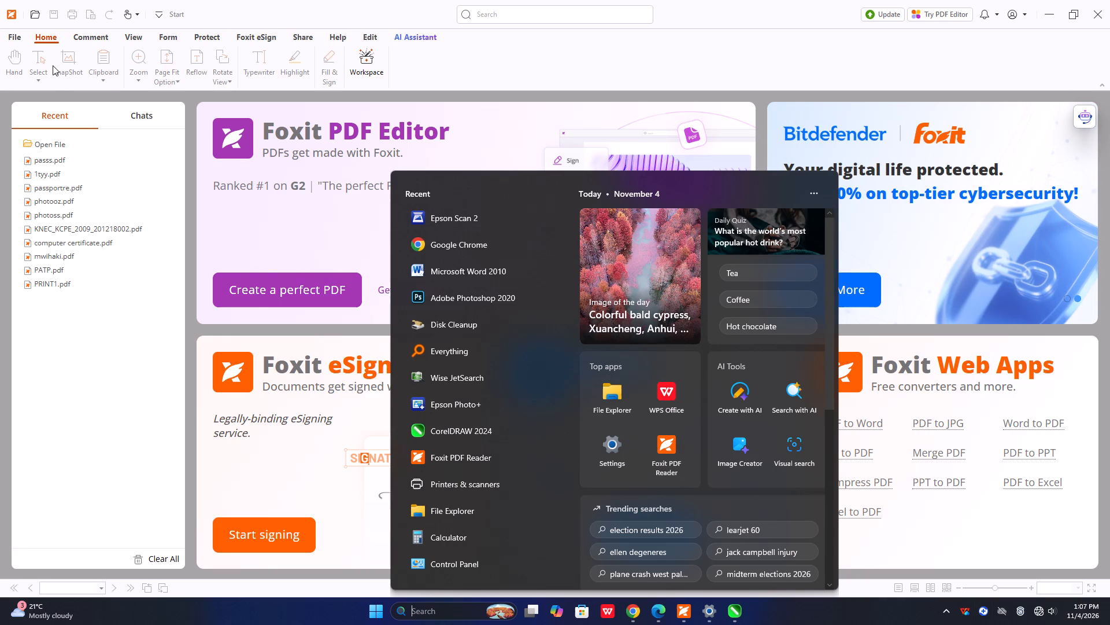
click(461, 295)
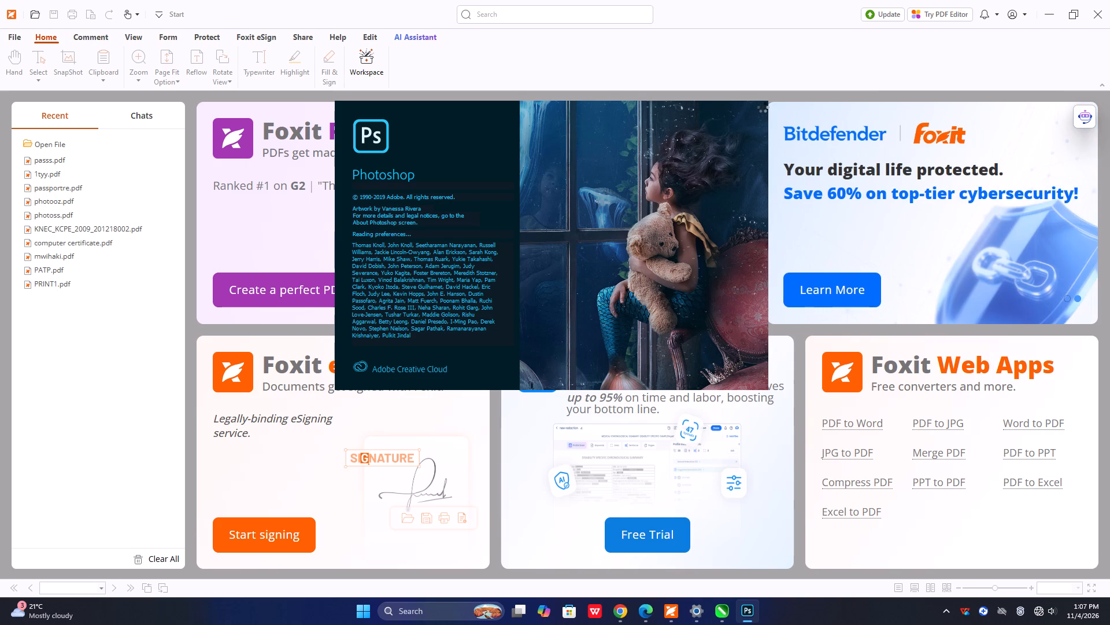
Open File Explorer and go to the Downloads folder.
click(719, 609)
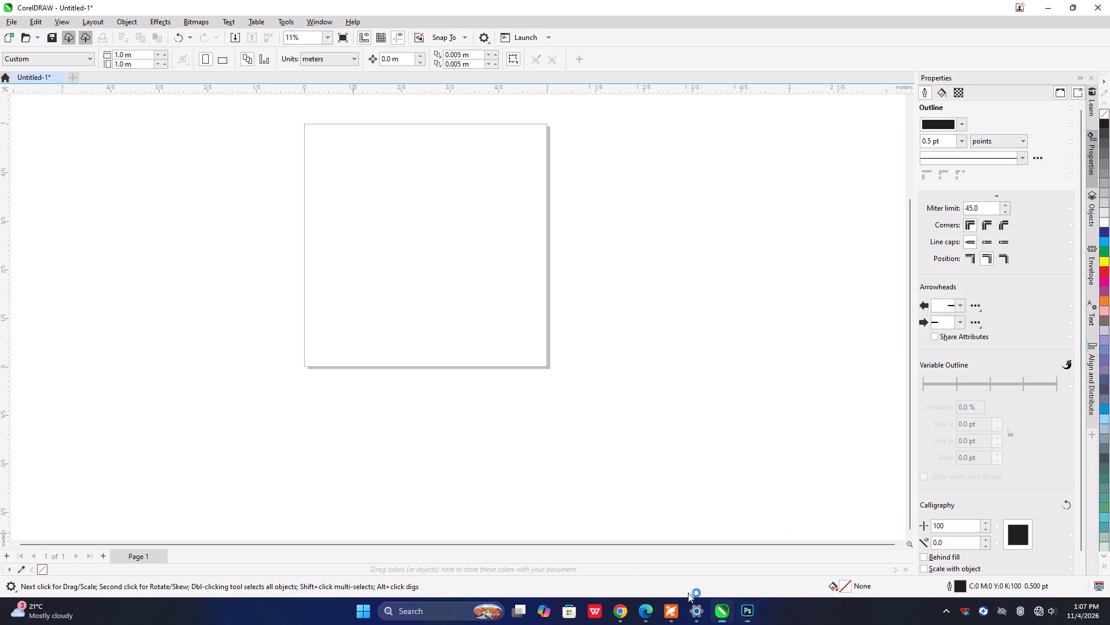
click(465, 616)
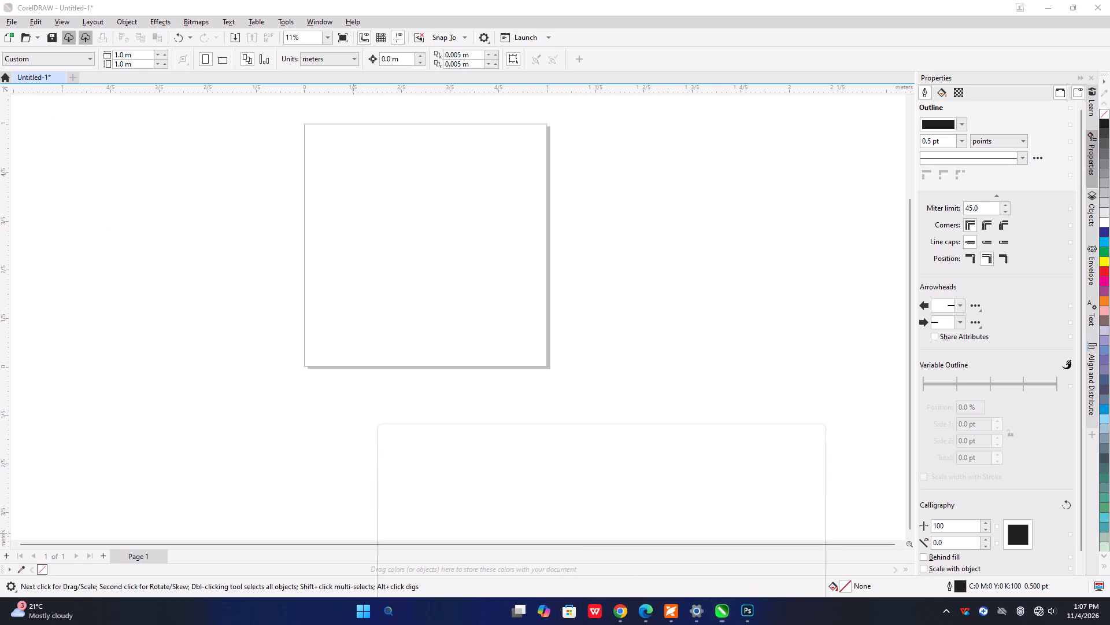
click(605, 386)
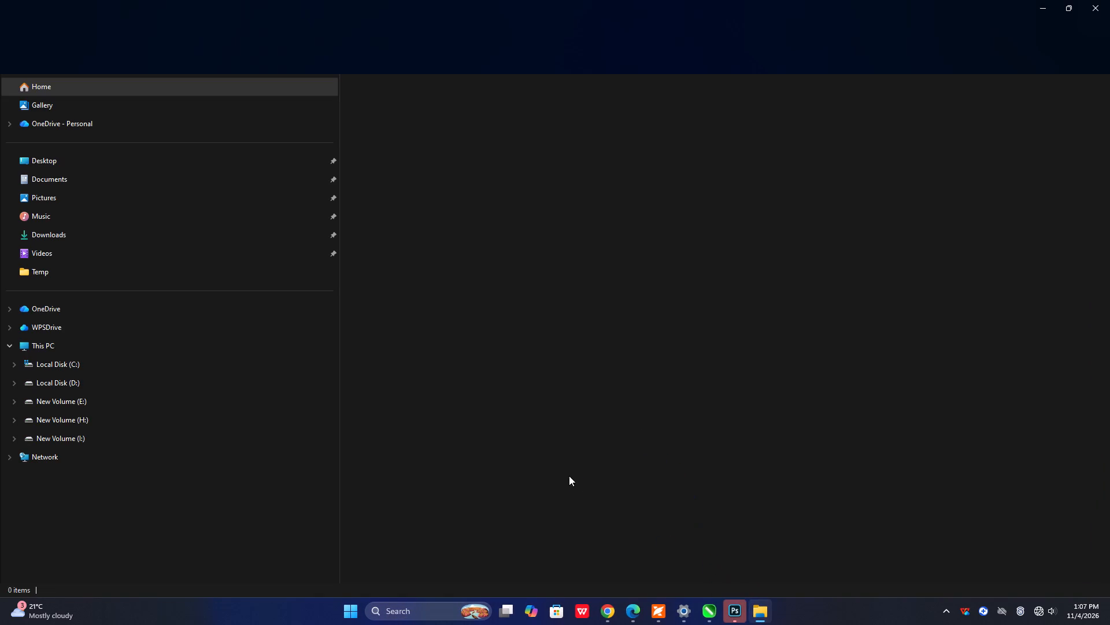
click(86, 239)
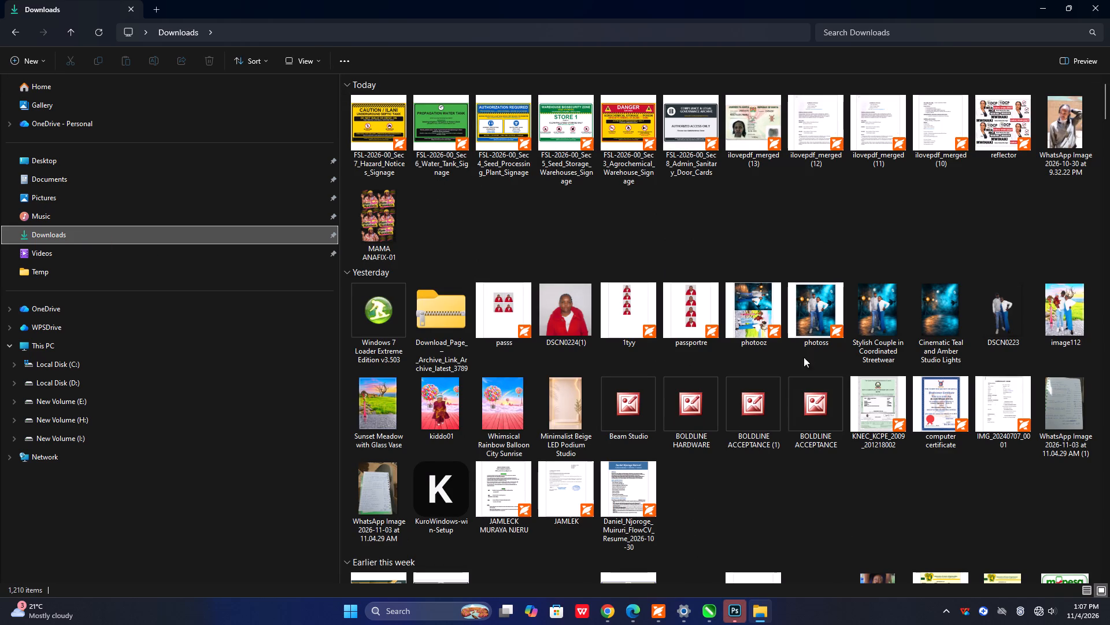
Import pages 1-3 of the FSL-2026-00_Sec7_Hazard_Notices_Signage PDF from Downloads into the CorelDRAW document as text, accepting the suggested font substitutions.
click(1068, 5)
click(1073, 6)
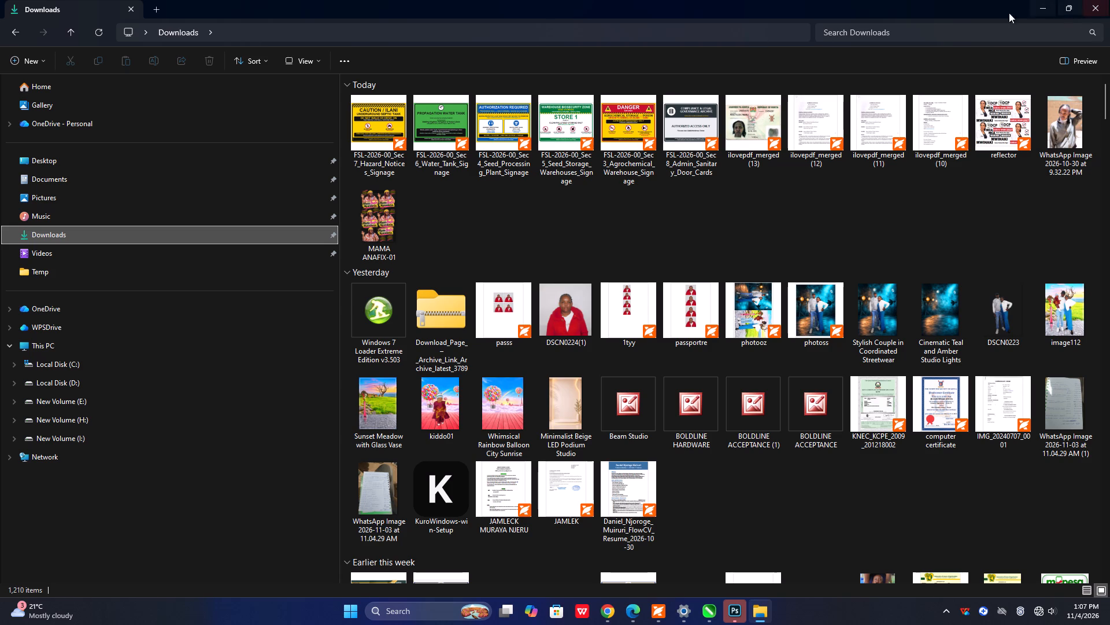
drag(992, 9, 695, 84)
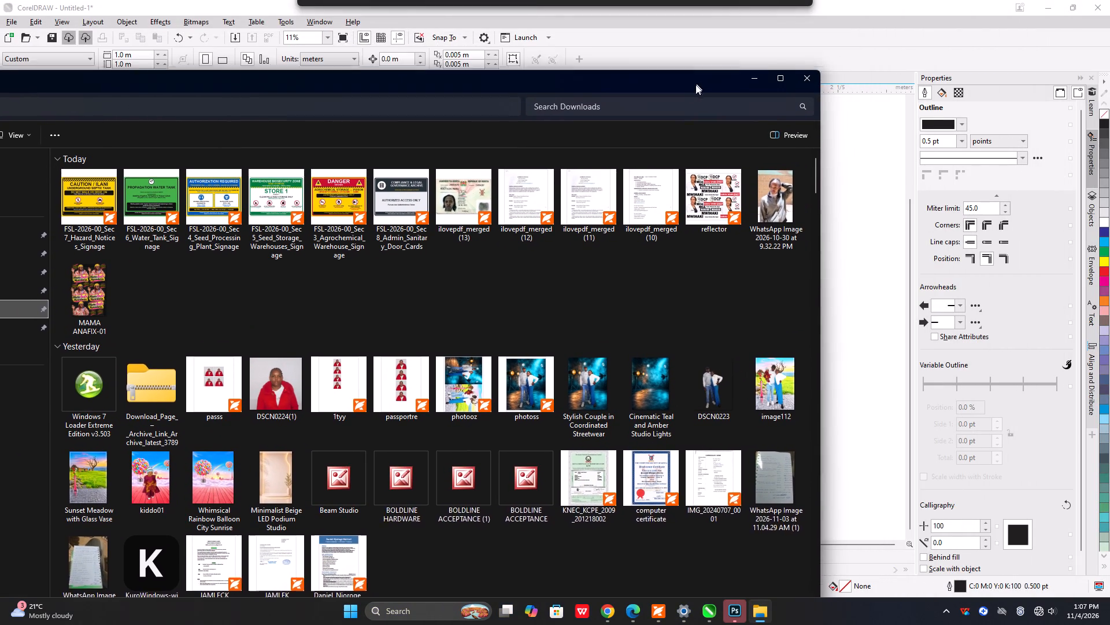
drag(695, 84, 660, 105)
drag(41, 218, 228, 247)
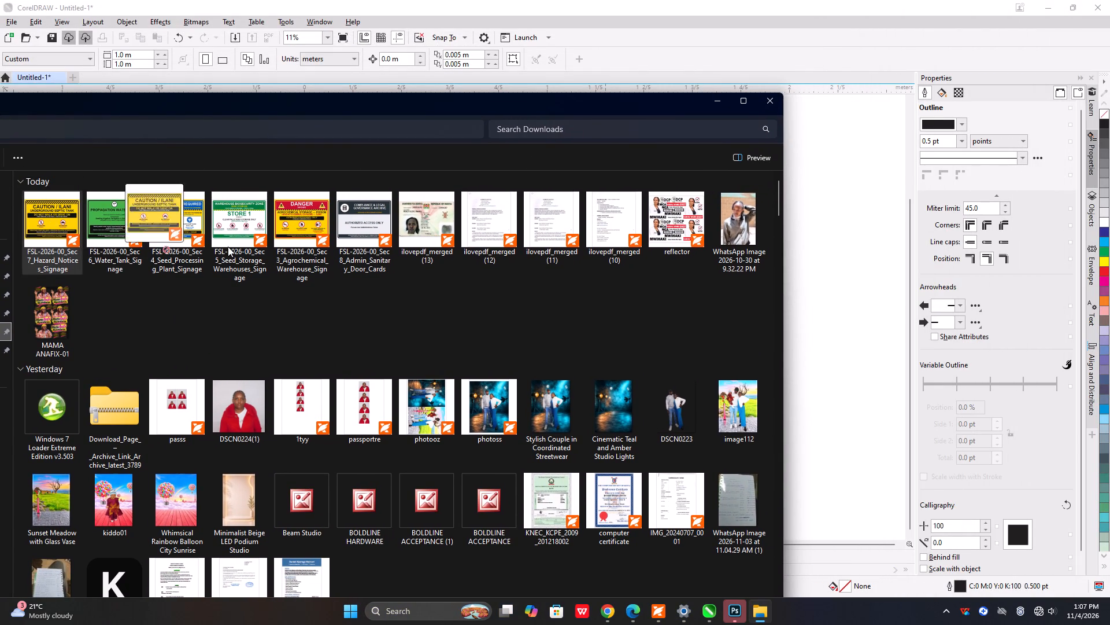
drag(228, 247, 863, 327)
click(854, 360)
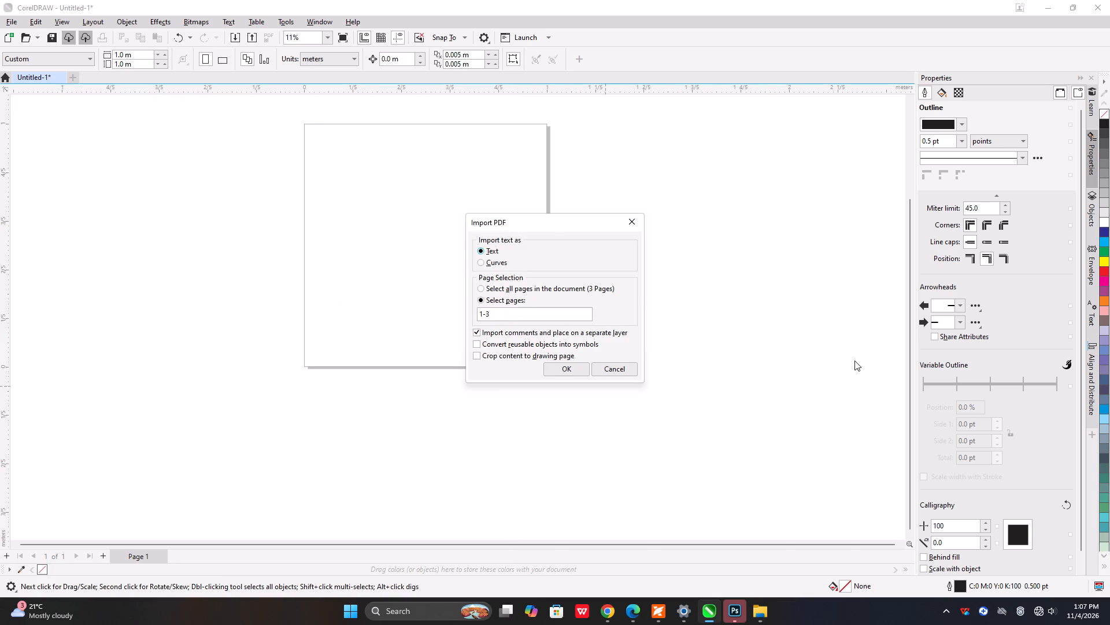
click(567, 367)
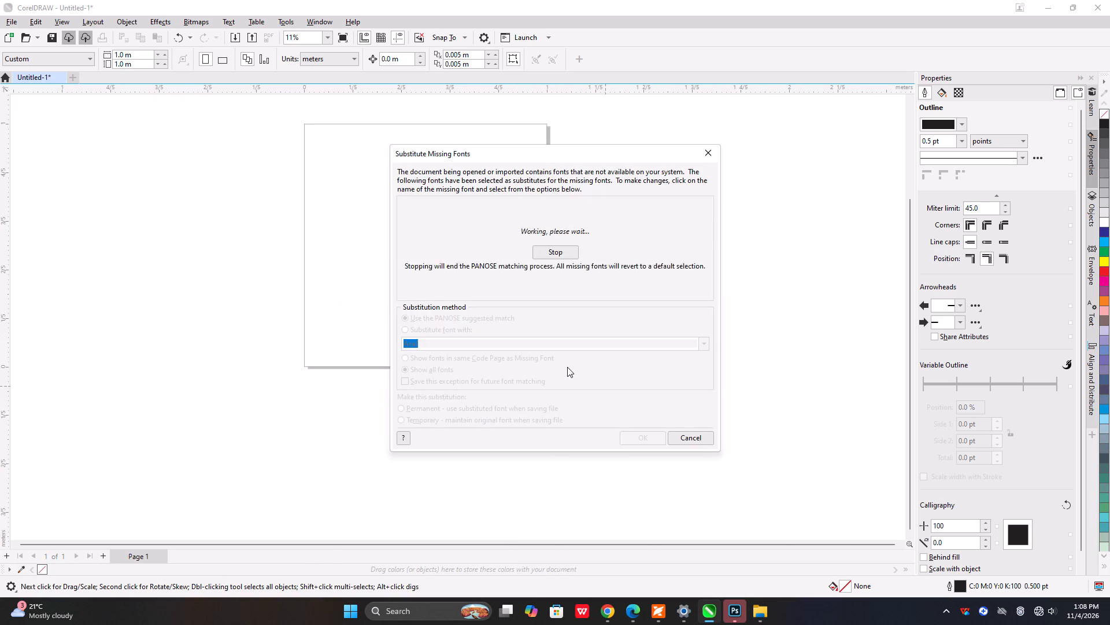
click(645, 435)
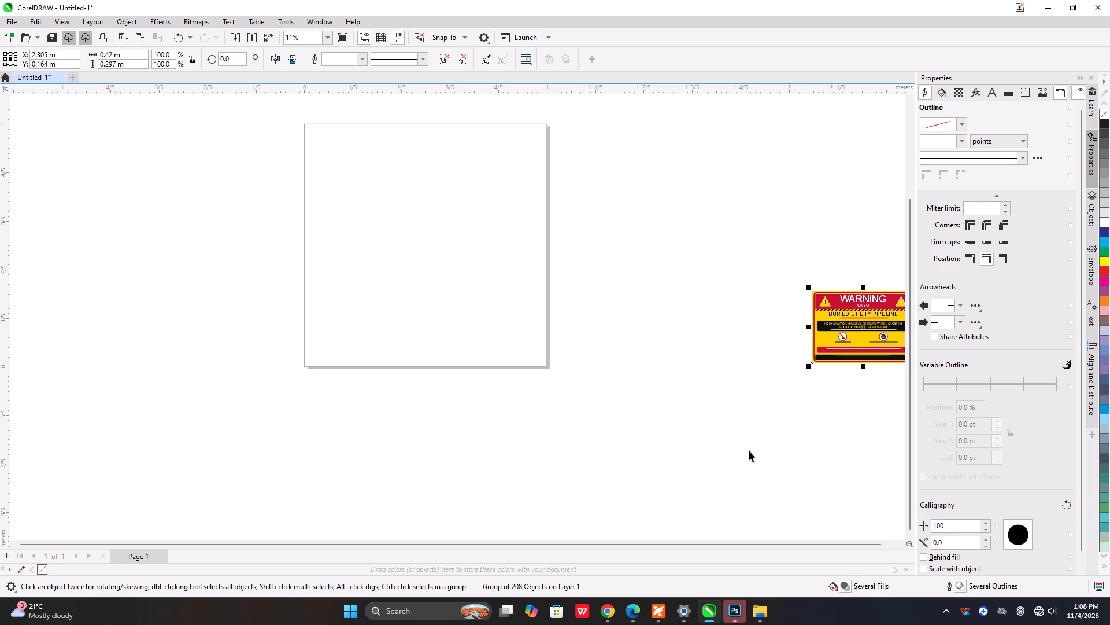
Move the imported Buried Utility Pipeline warning sign onto the lower part of the page, at about X 0.434 m, Y 0.222 m.
scroll(780, 446, down, 5)
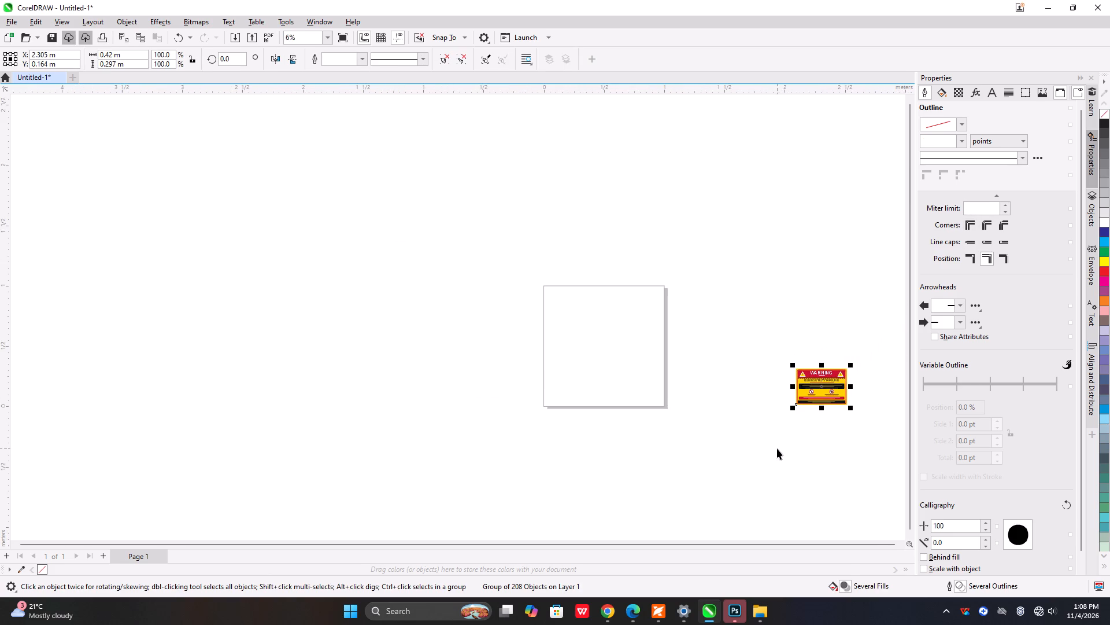
click(814, 467)
click(822, 395)
drag(833, 392, 609, 386)
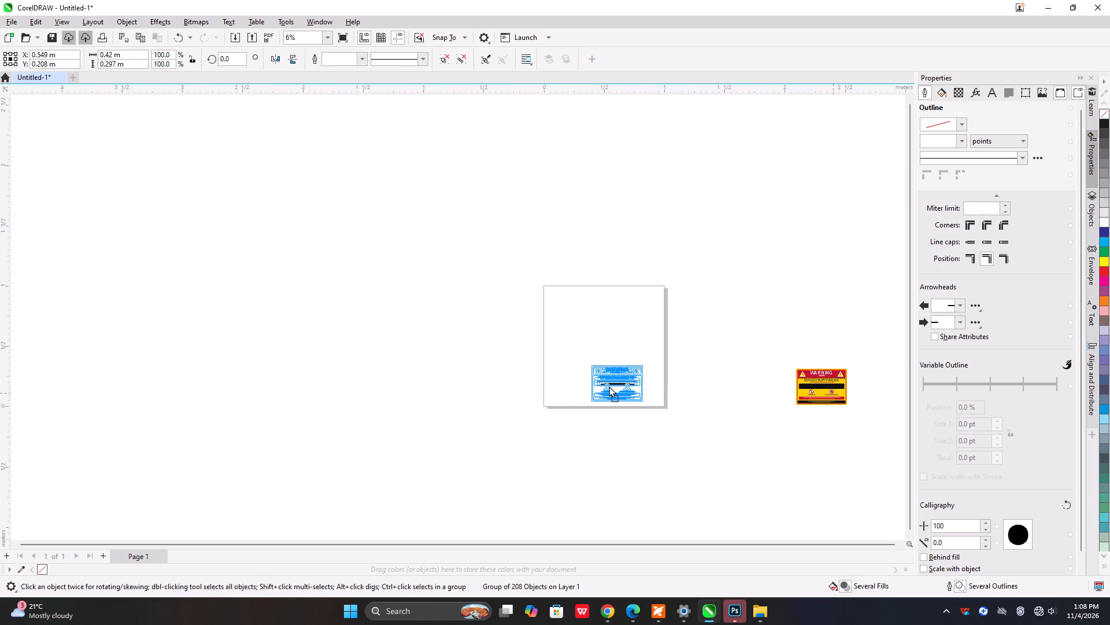
drag(609, 386, 608, 386)
Move the warning sign across the page's left edge, to about X 0.065 m, Y 0.292 m.
scroll(611, 396, up, 10)
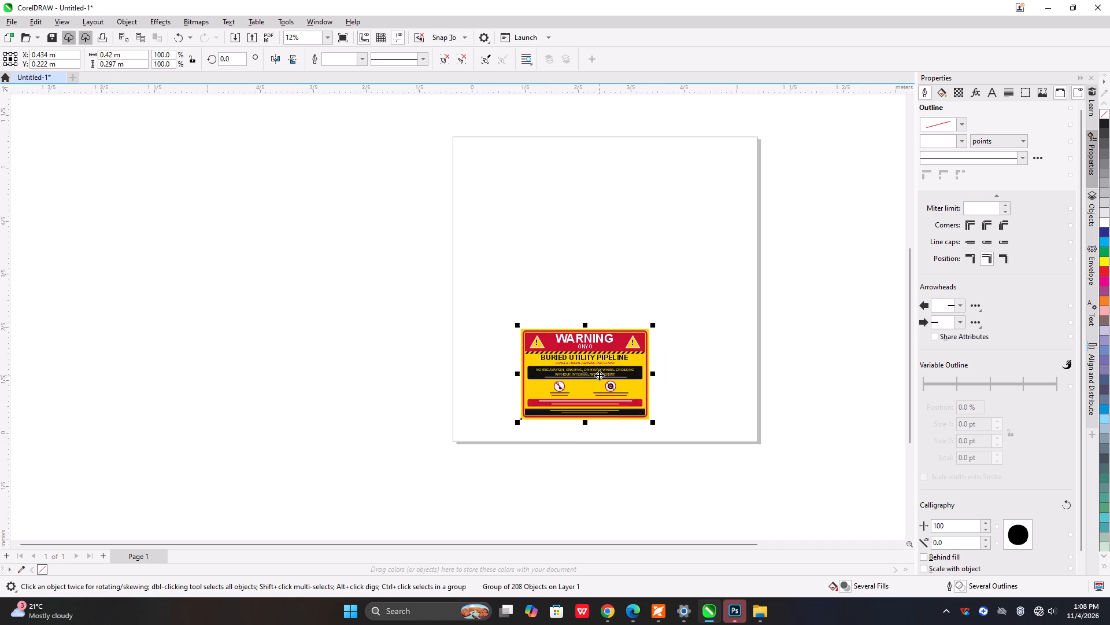
scroll(599, 375, up, 6)
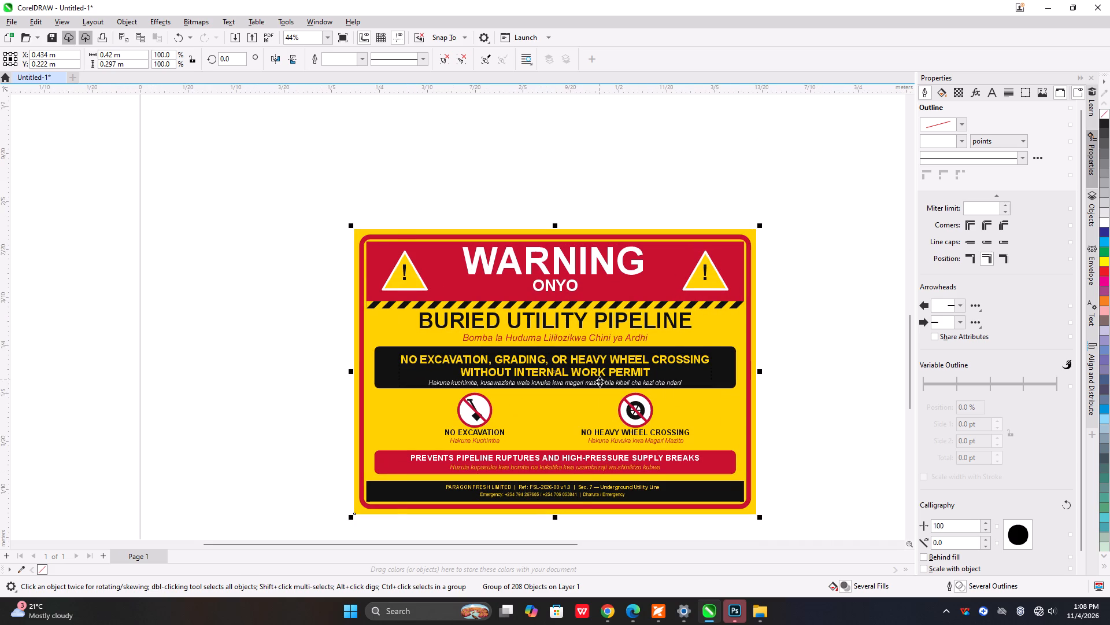
scroll(600, 385, down, 2)
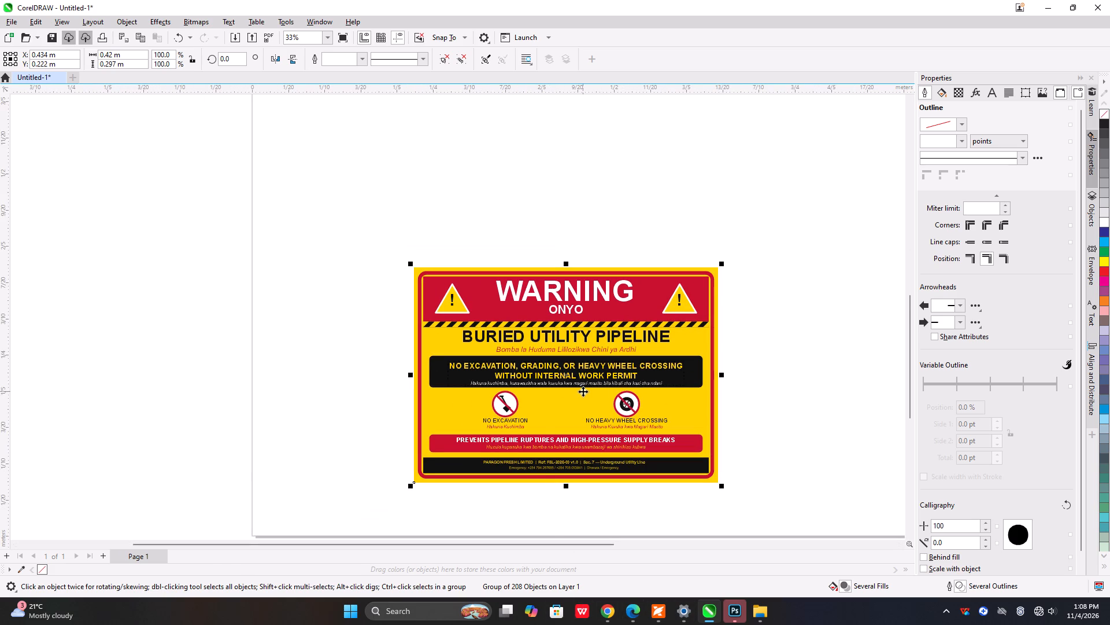
drag(583, 391, 316, 341)
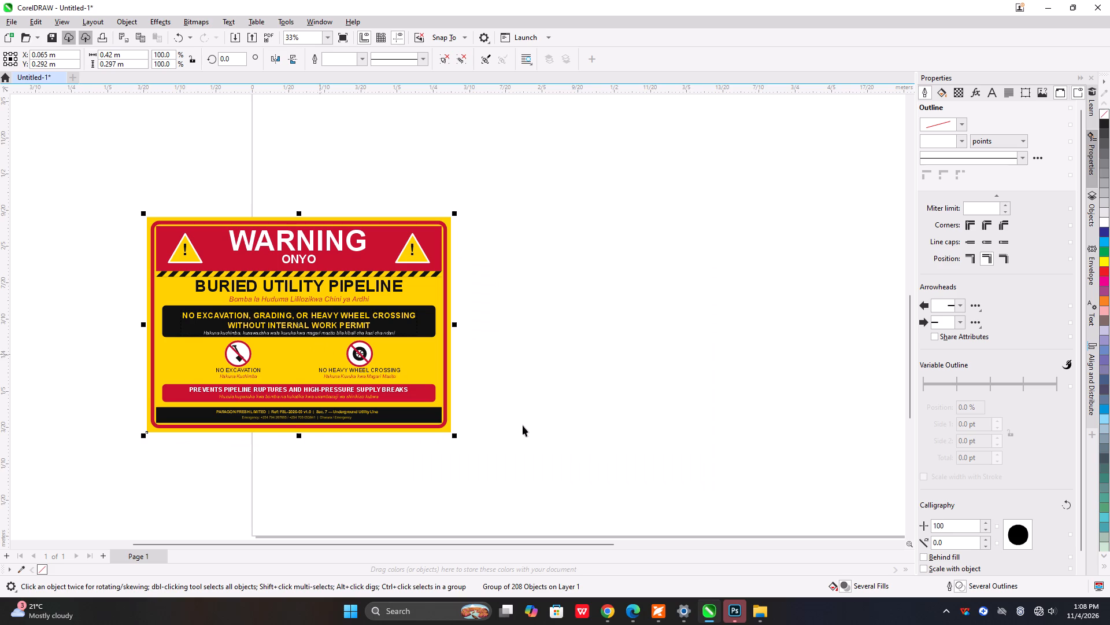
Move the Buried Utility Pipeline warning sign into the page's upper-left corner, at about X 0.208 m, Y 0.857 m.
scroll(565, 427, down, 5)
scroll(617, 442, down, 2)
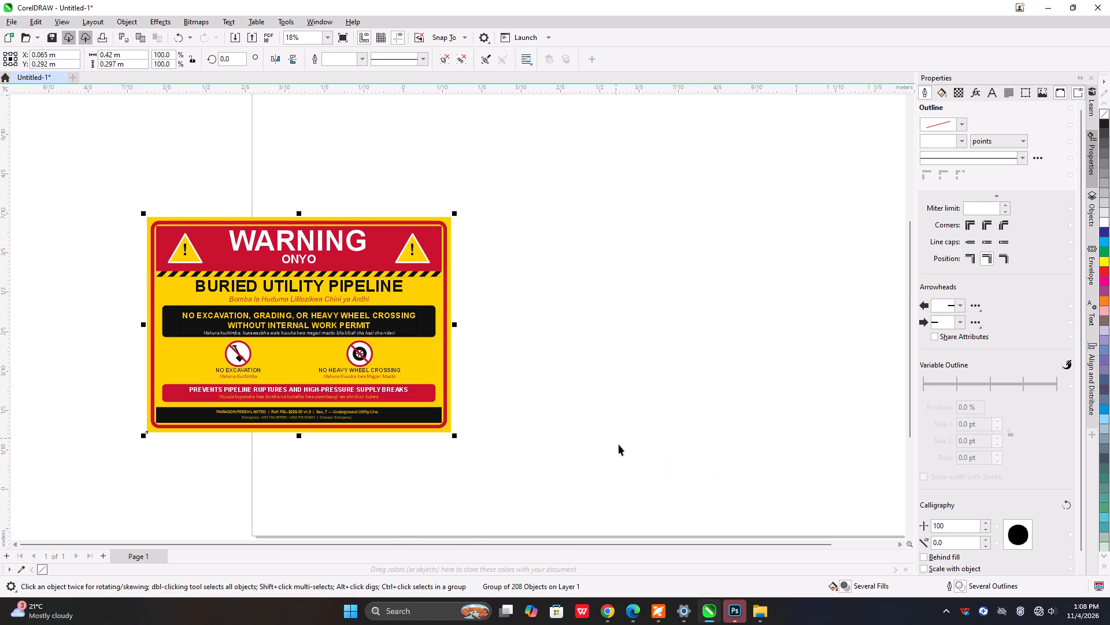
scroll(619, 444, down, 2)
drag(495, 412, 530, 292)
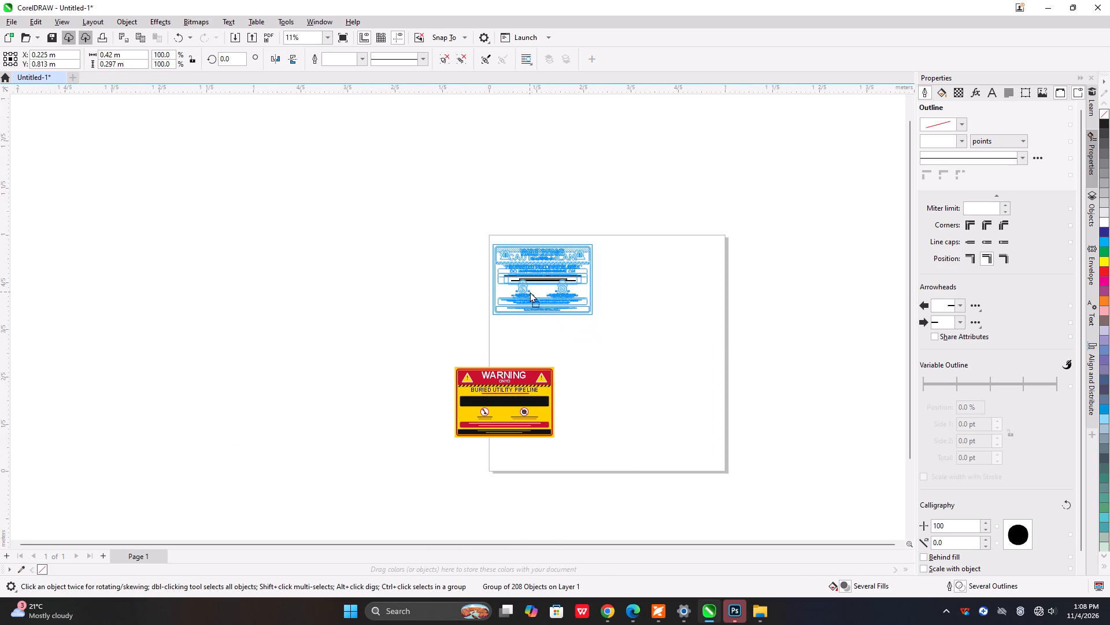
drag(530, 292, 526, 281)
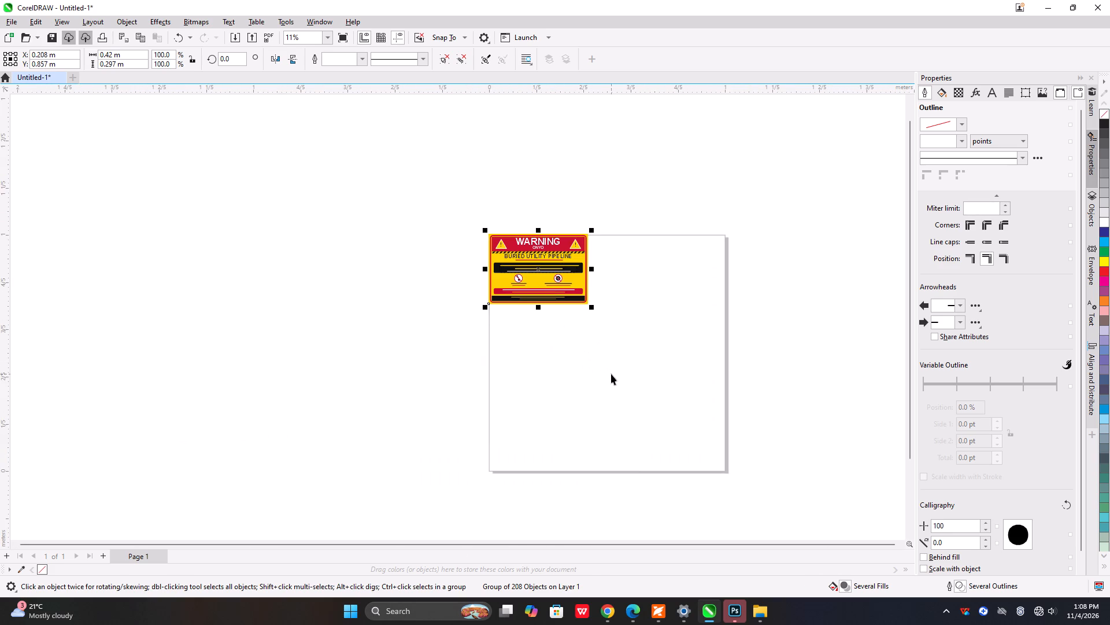
Delete the imported Buried Utility Pipeline warning sign.
key(Delete)
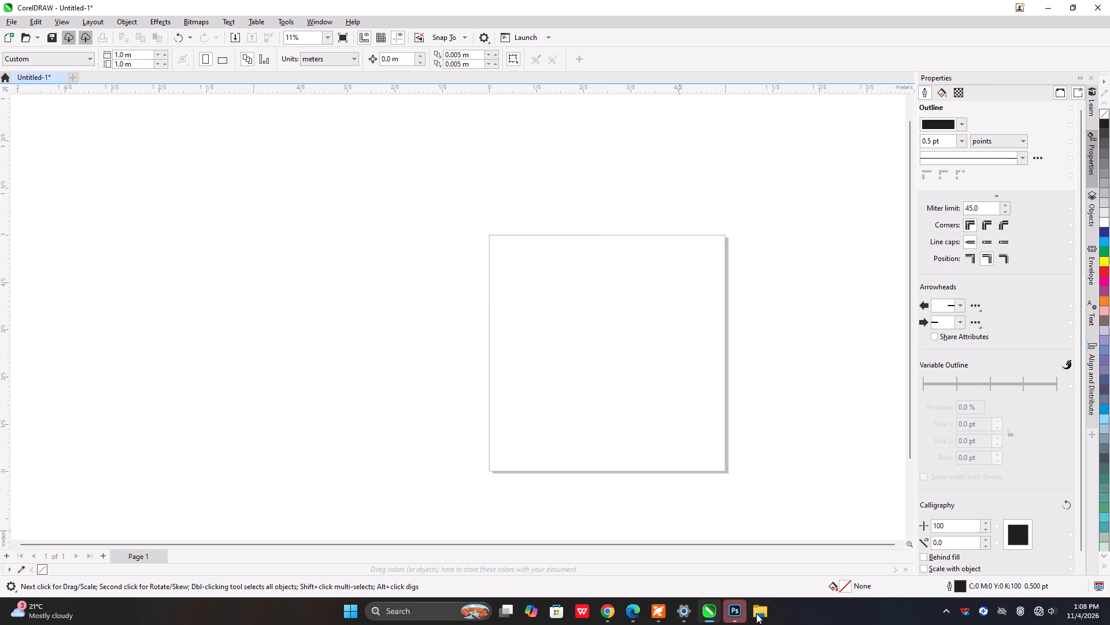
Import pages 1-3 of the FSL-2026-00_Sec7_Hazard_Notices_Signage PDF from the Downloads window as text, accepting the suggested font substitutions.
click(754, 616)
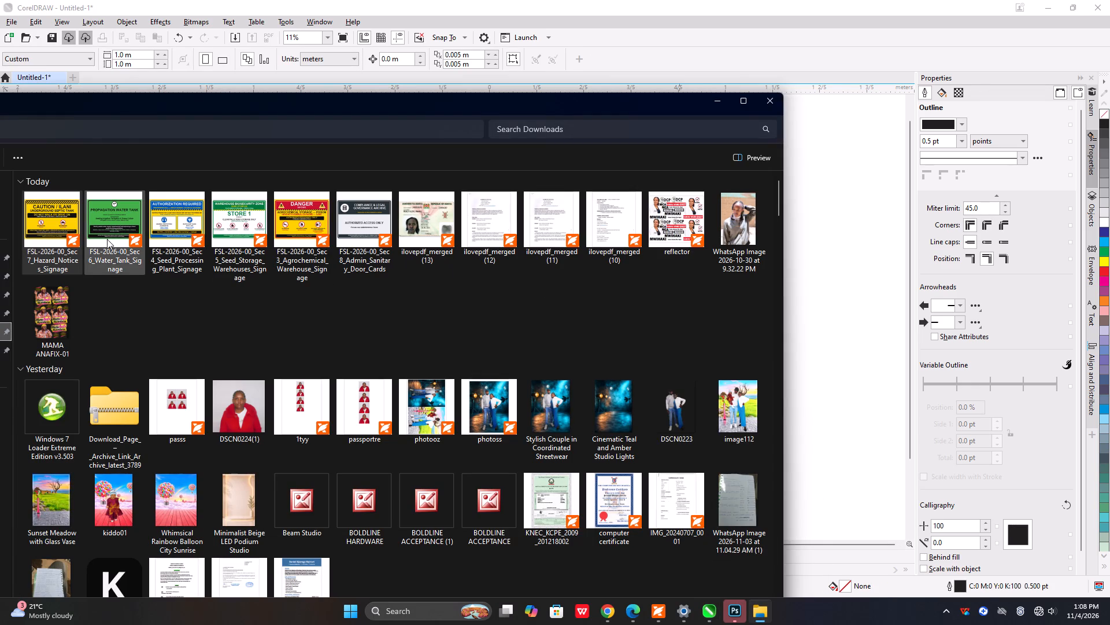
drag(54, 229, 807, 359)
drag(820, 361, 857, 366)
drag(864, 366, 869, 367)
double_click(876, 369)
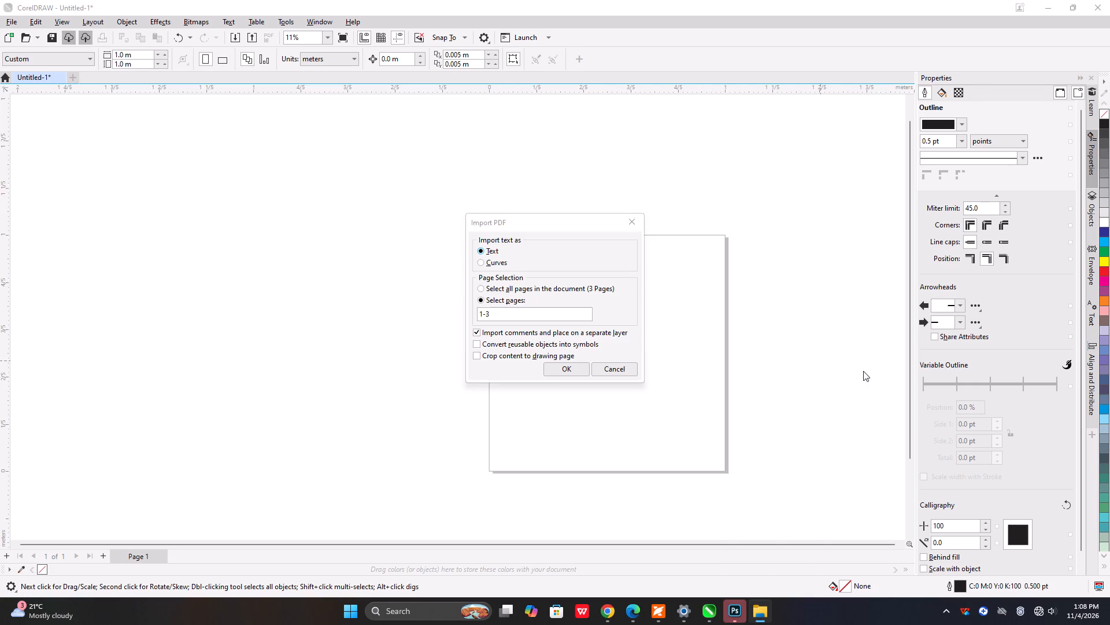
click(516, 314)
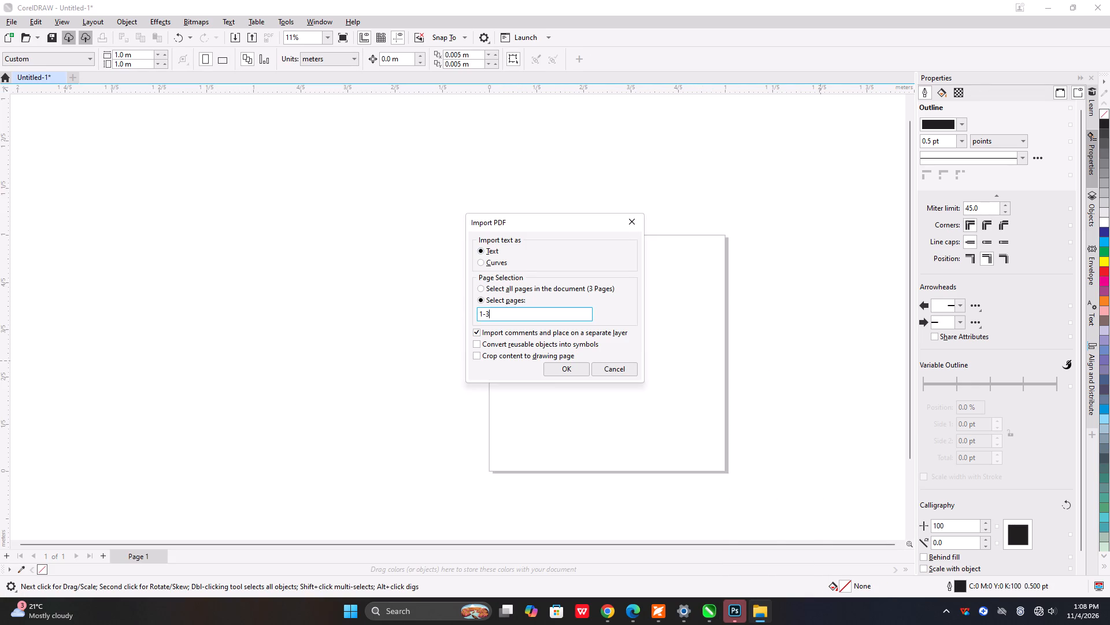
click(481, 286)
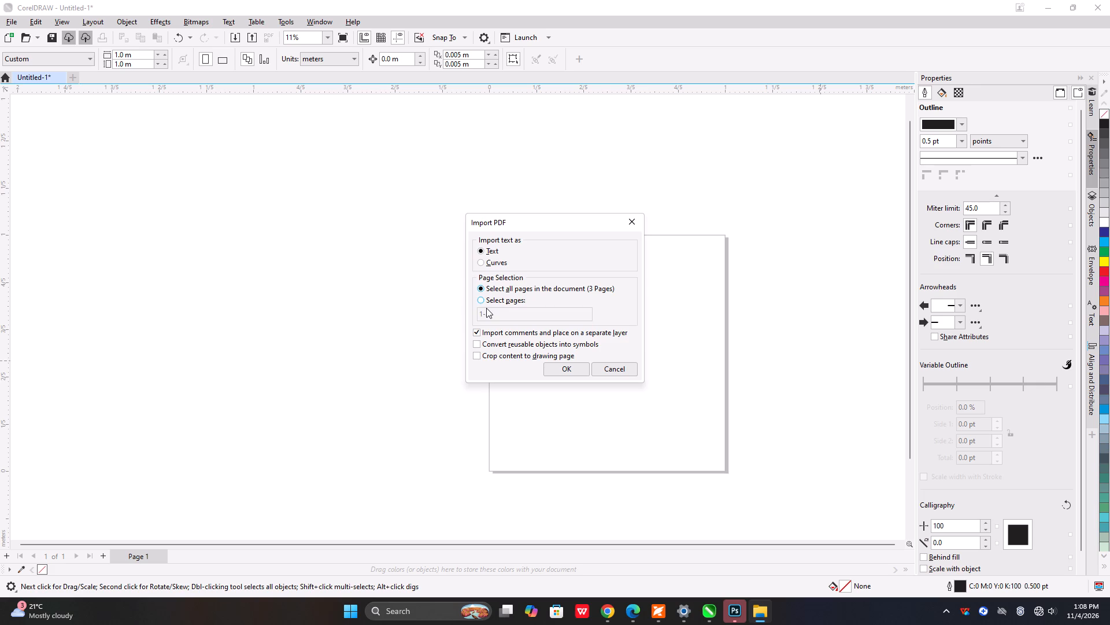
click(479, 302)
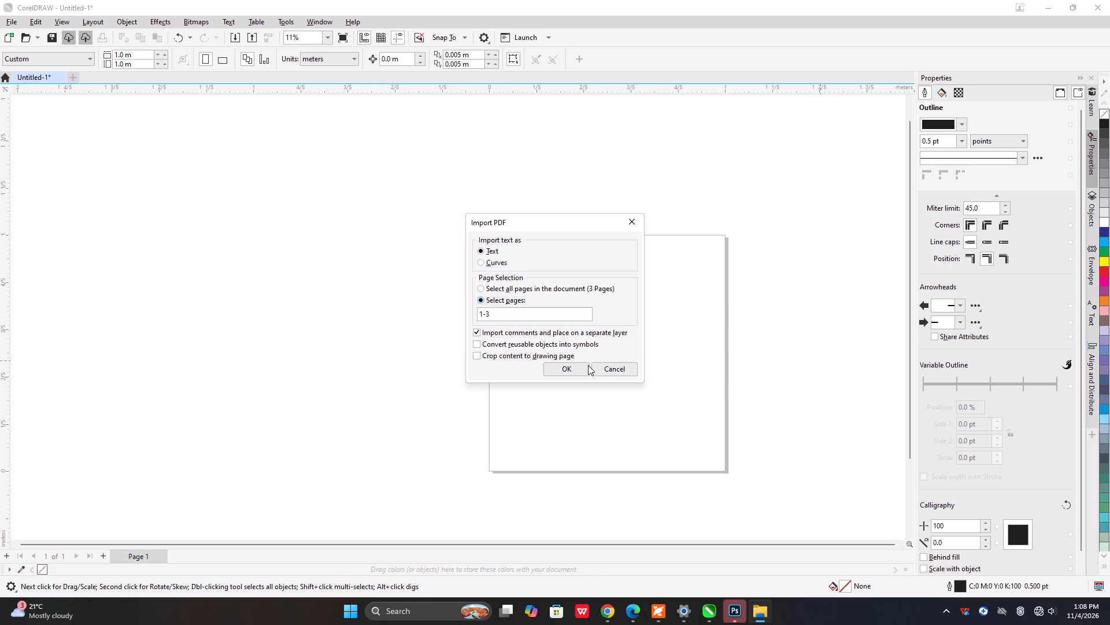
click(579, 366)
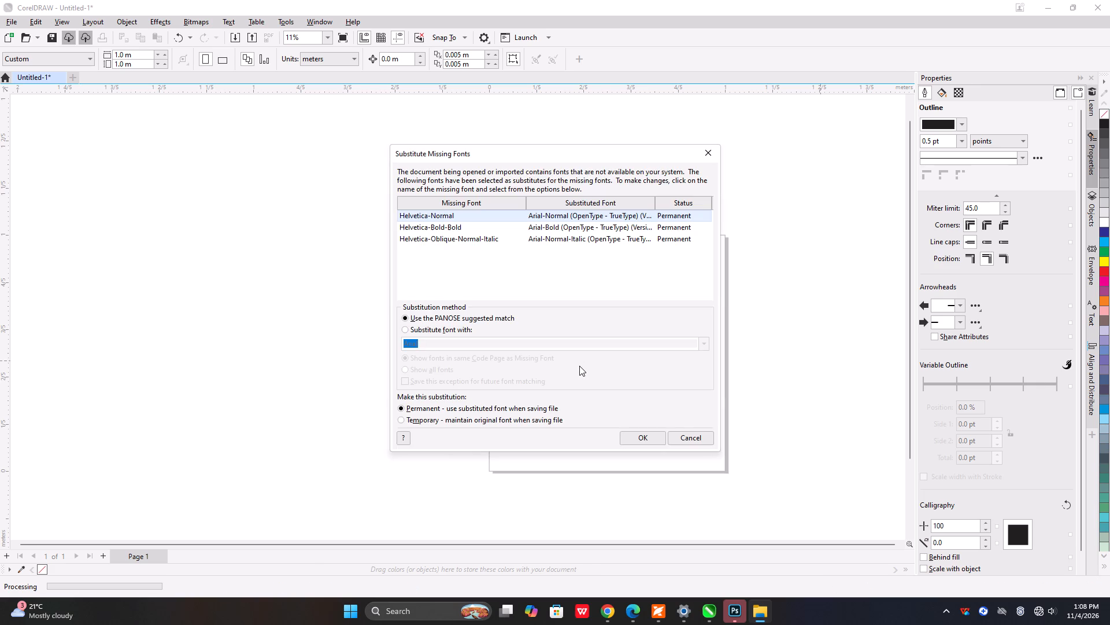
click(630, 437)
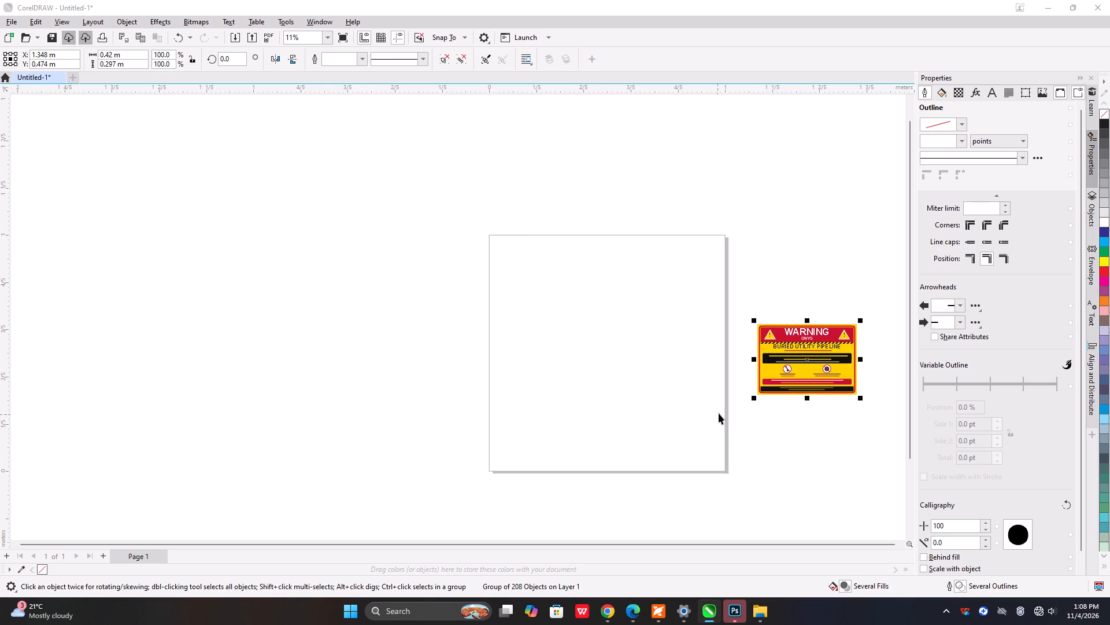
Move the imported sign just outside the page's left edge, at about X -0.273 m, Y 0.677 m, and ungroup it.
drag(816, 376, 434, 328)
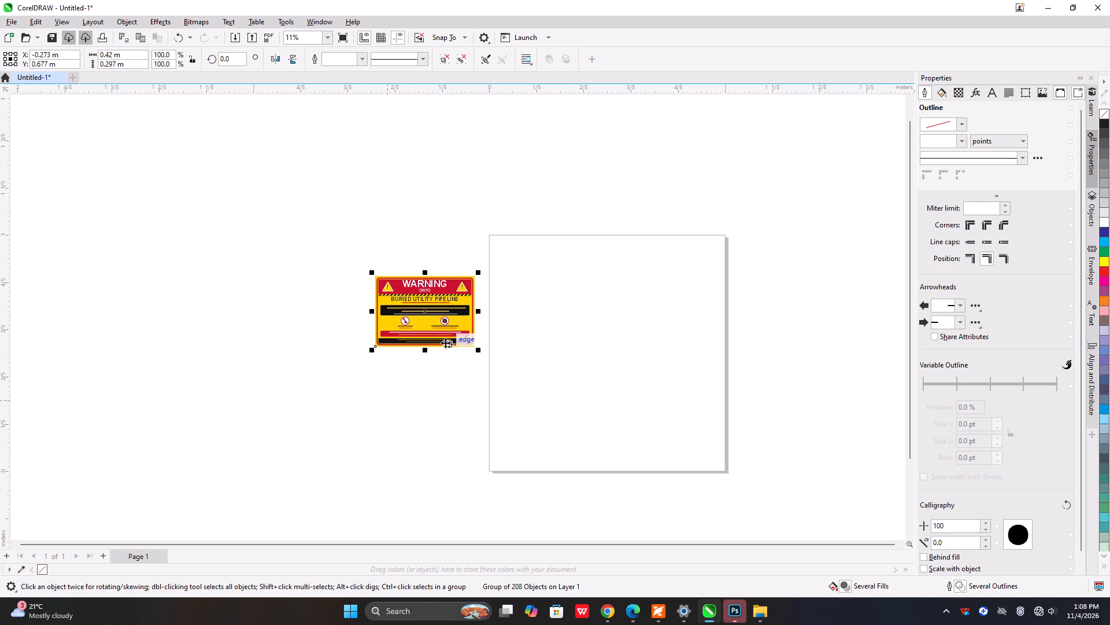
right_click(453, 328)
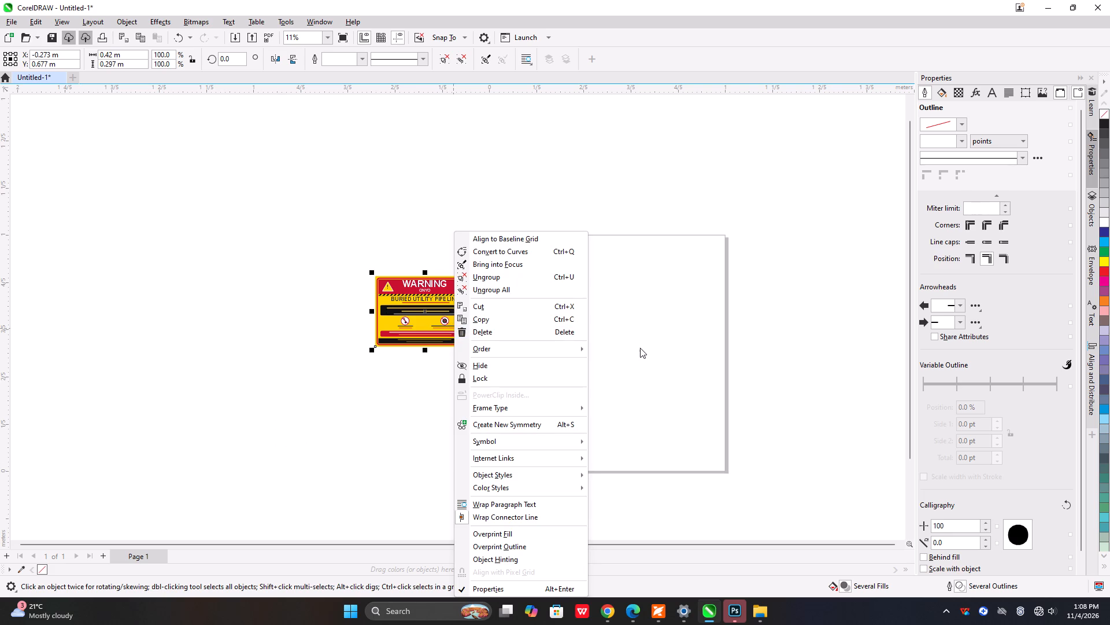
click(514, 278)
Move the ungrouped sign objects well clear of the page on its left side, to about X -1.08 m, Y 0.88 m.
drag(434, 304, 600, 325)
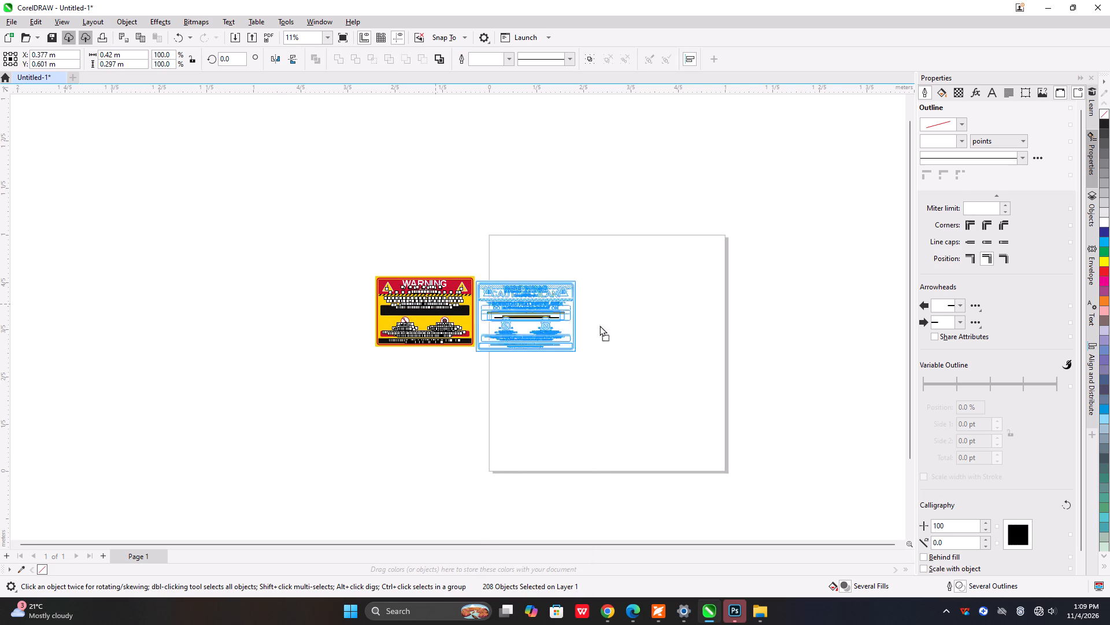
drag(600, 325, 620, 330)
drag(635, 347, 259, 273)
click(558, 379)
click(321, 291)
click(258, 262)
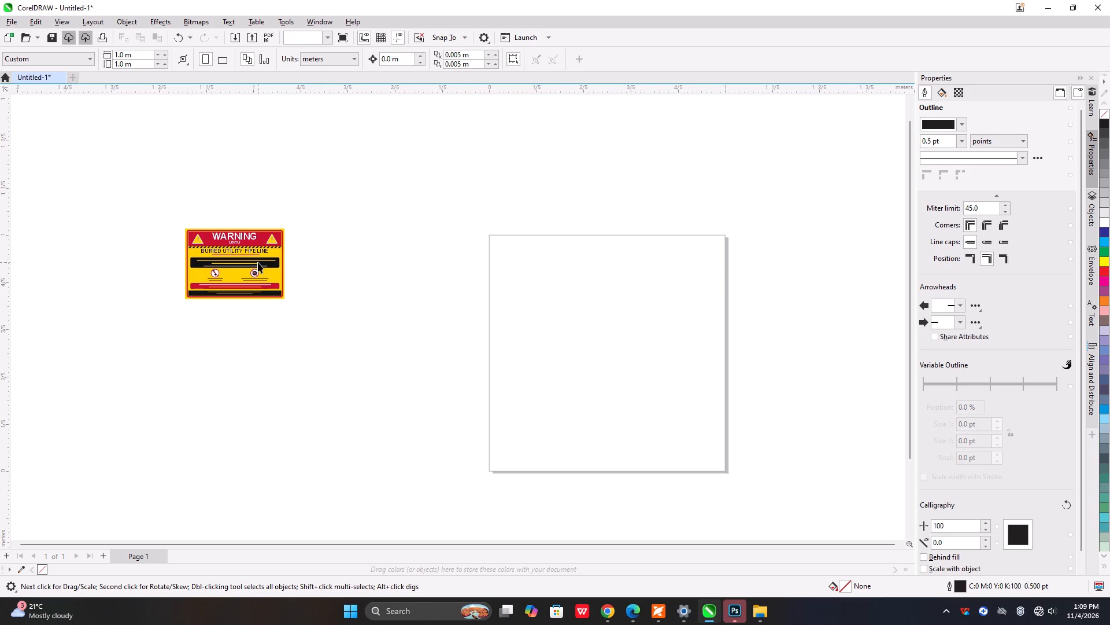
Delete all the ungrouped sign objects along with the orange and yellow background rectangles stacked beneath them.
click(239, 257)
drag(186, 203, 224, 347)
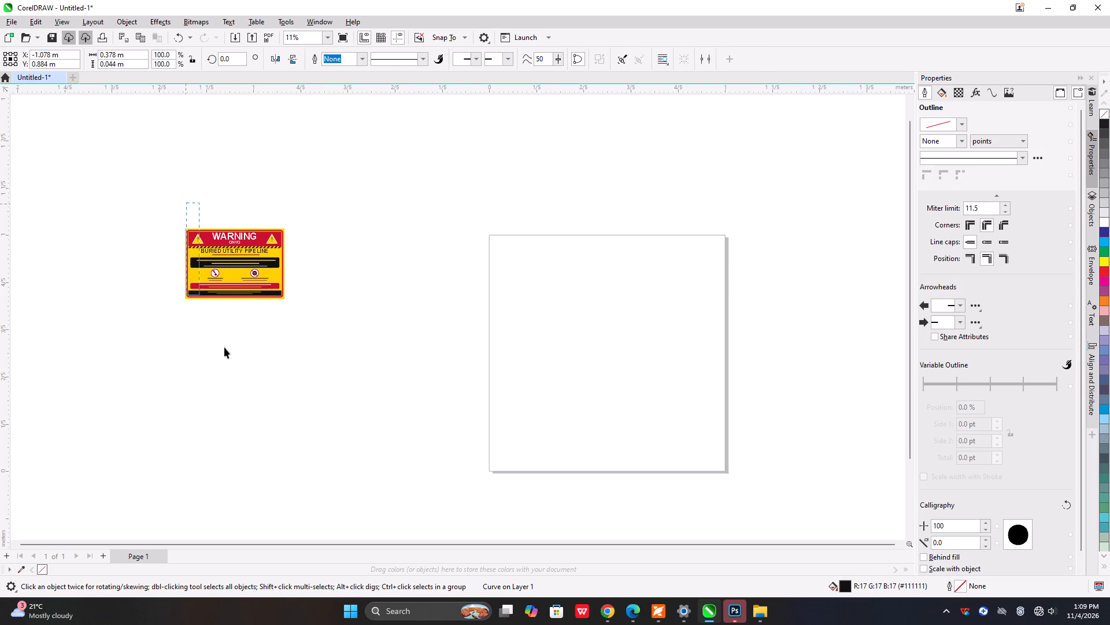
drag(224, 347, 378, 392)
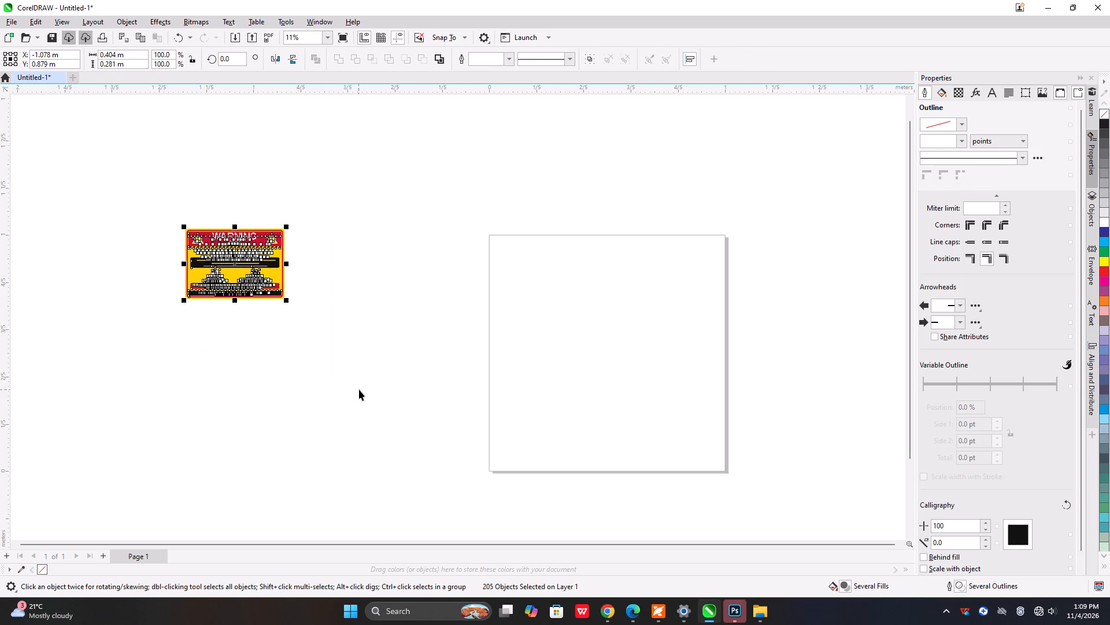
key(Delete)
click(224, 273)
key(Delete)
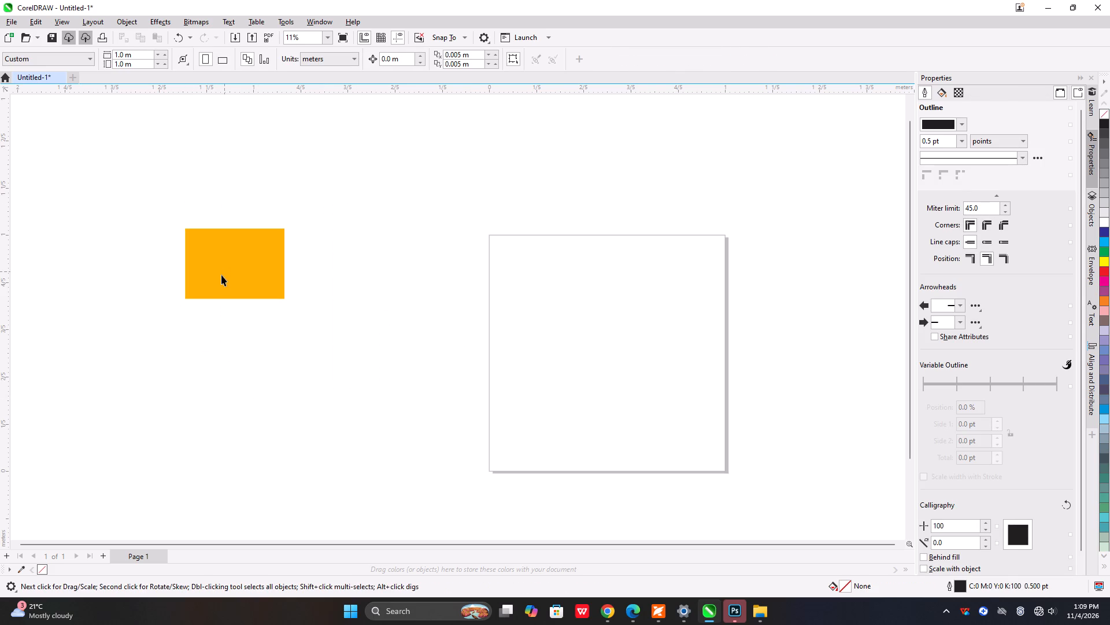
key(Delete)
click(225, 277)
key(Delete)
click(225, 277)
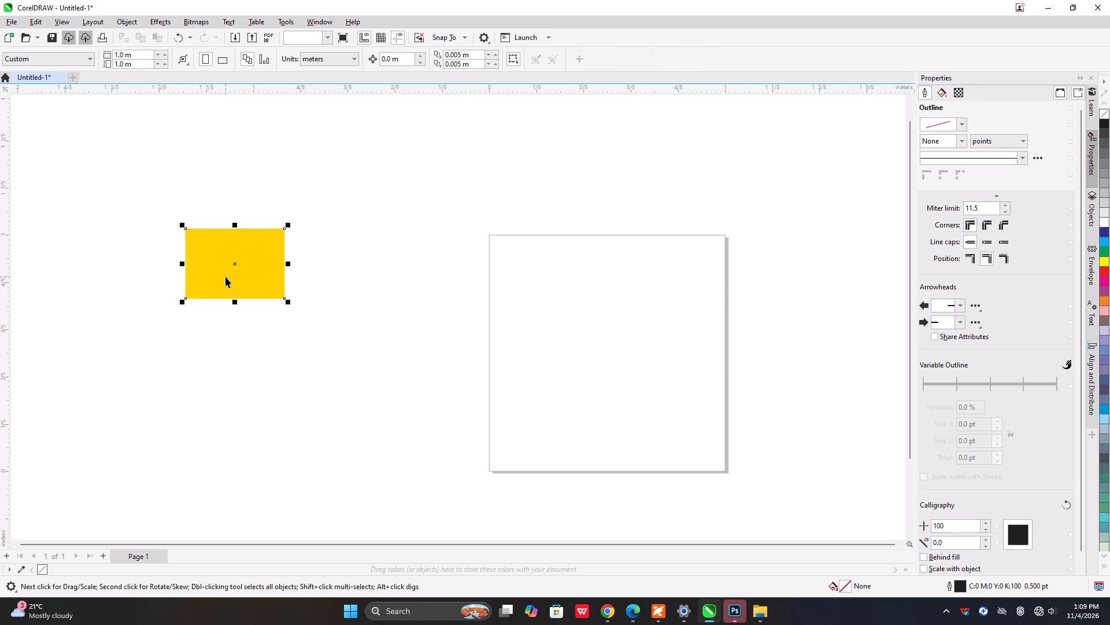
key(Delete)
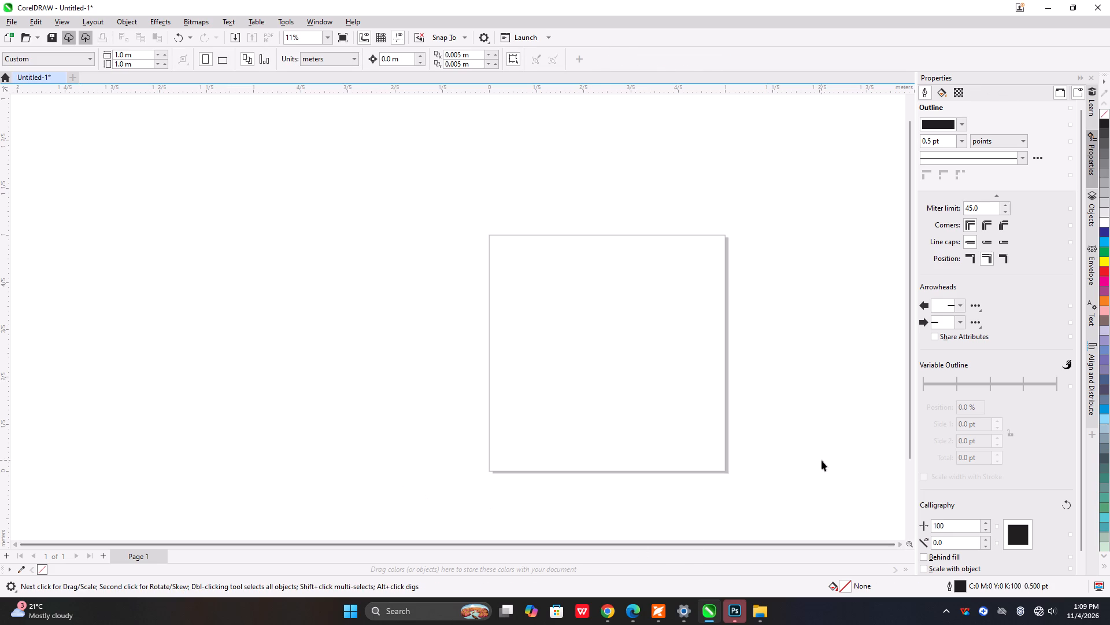
Close the File Explorer window showing the Downloads folder.
click(751, 609)
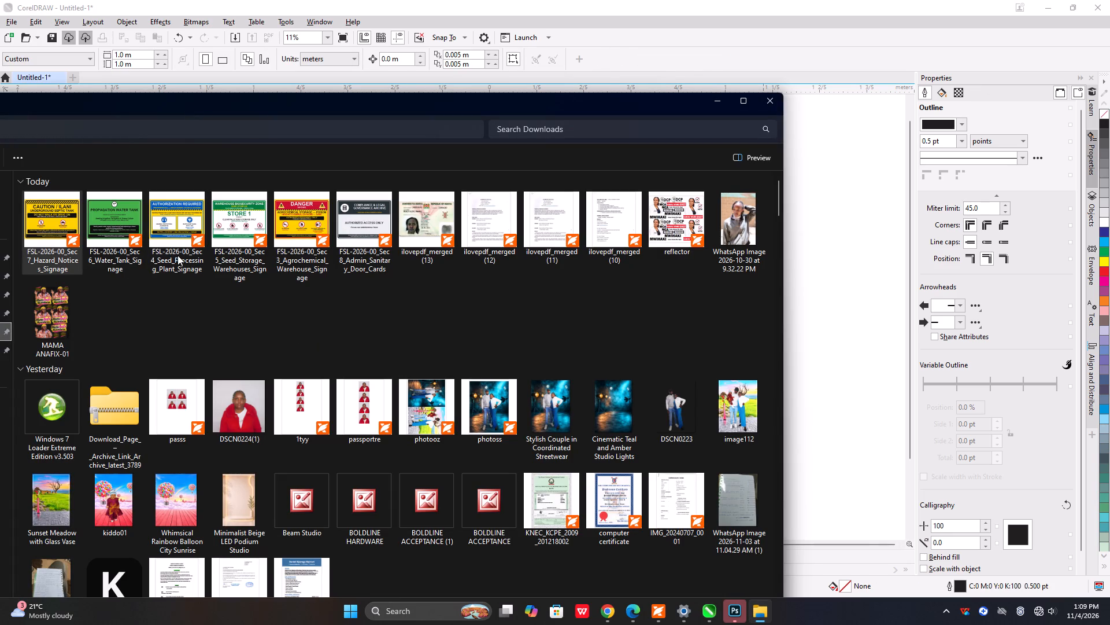
click(768, 105)
Import pages 1-3 of FSL-2026-00_Sec7_Hazard_Notices_Signage from Downloads as text, keeping layers and pages and the suggested fonts, placed at the page's top-left corner.
click(11, 23)
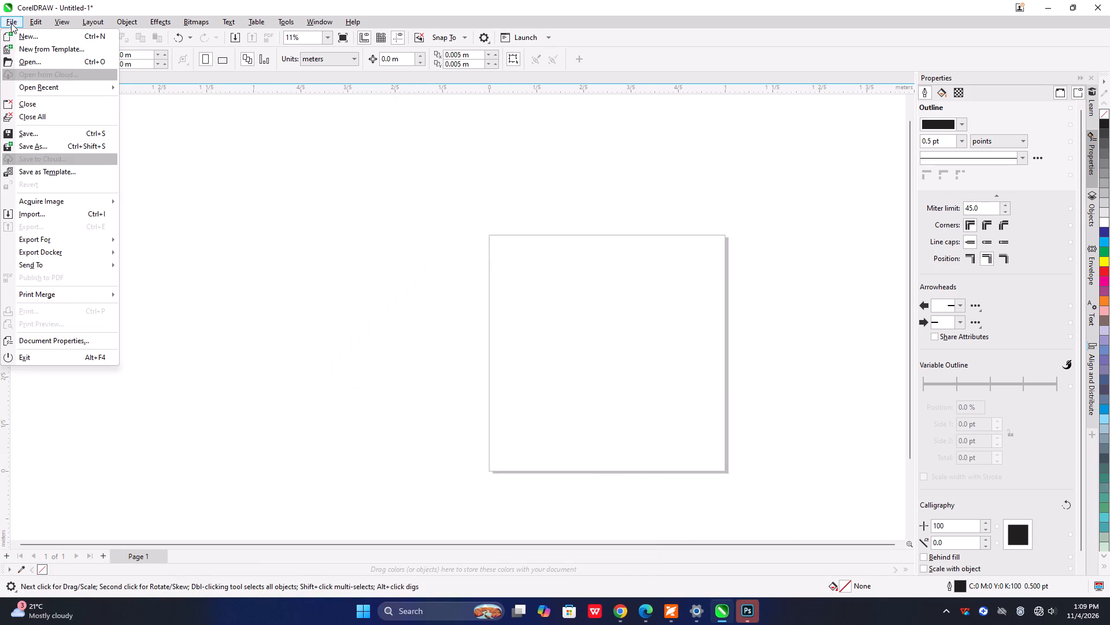
click(27, 214)
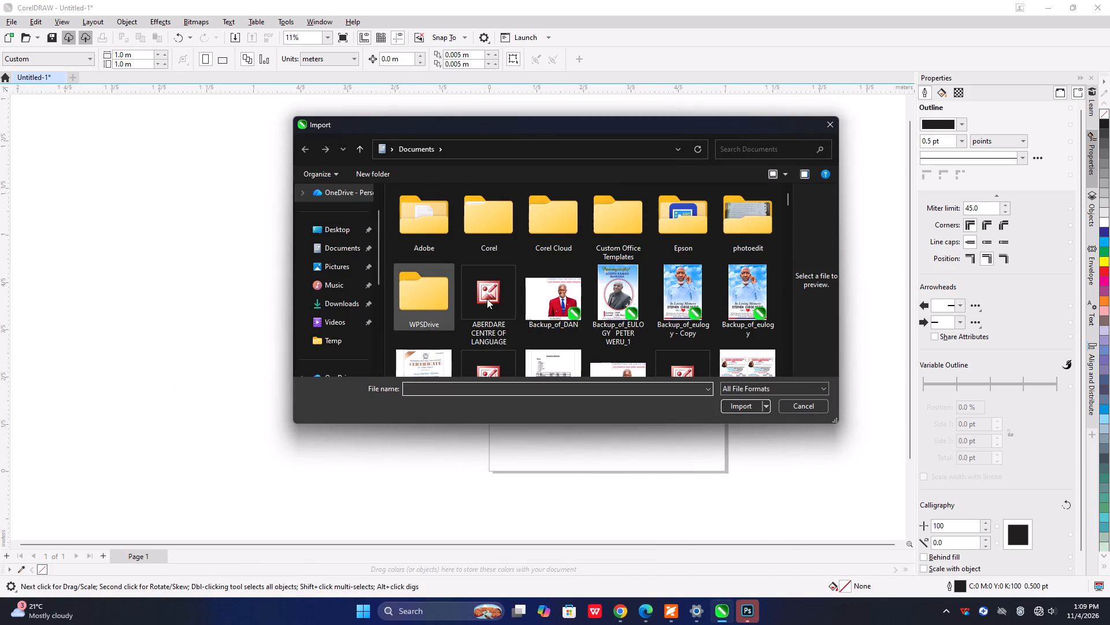
click(341, 307)
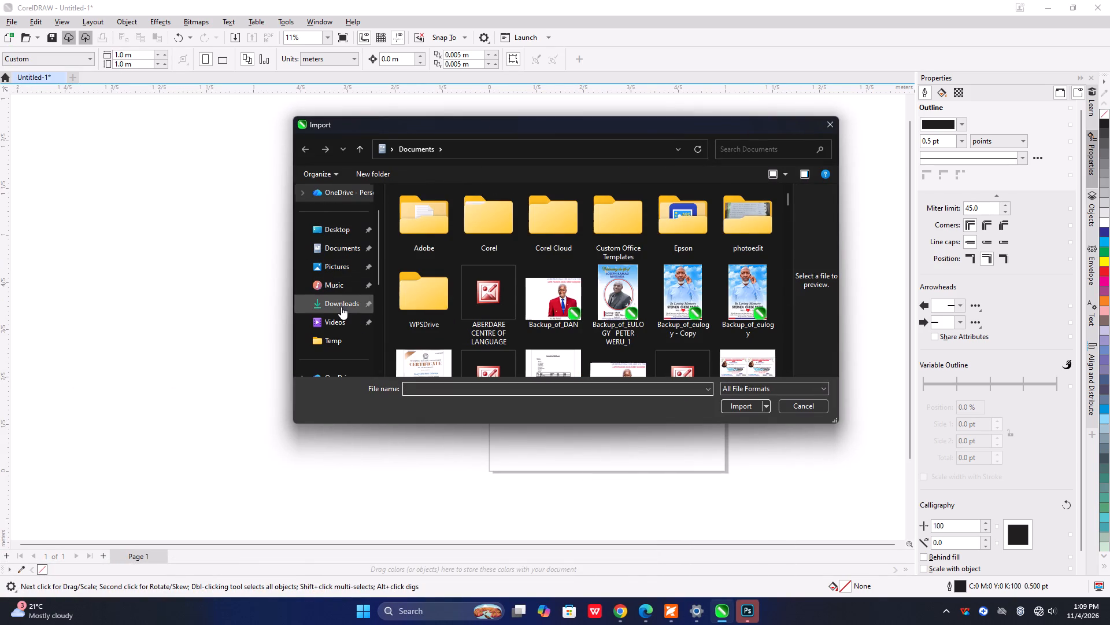
click(415, 220)
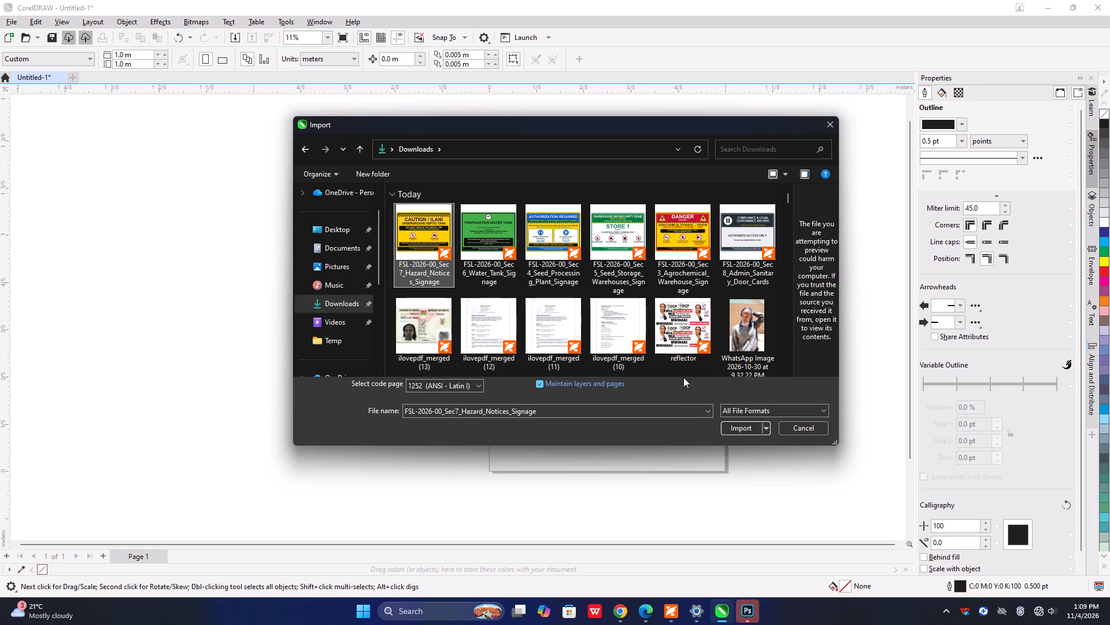
click(732, 427)
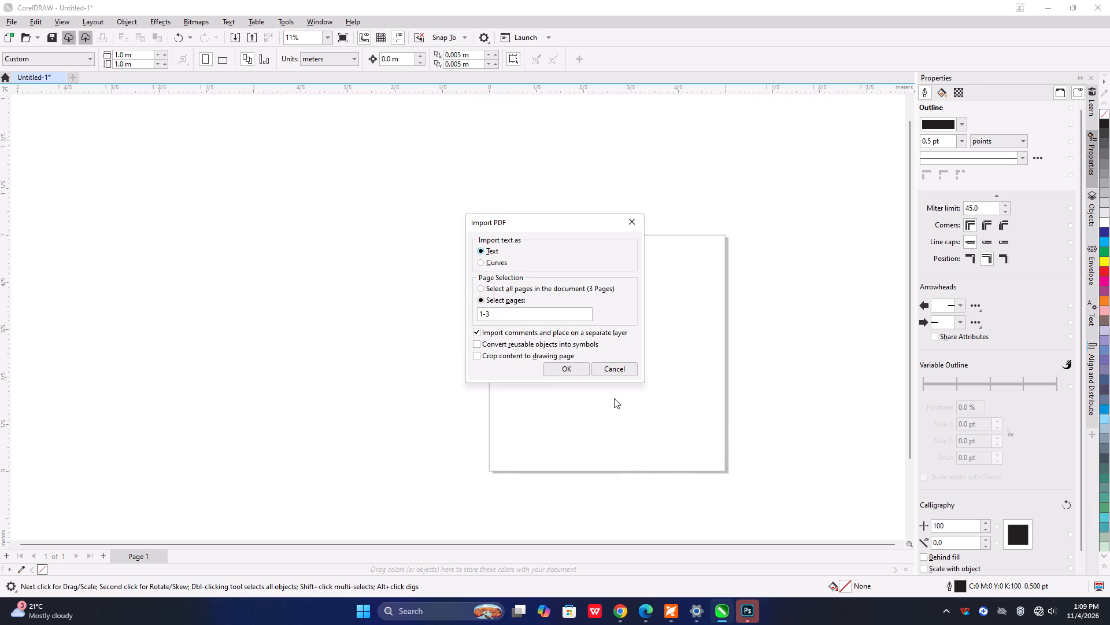
click(568, 370)
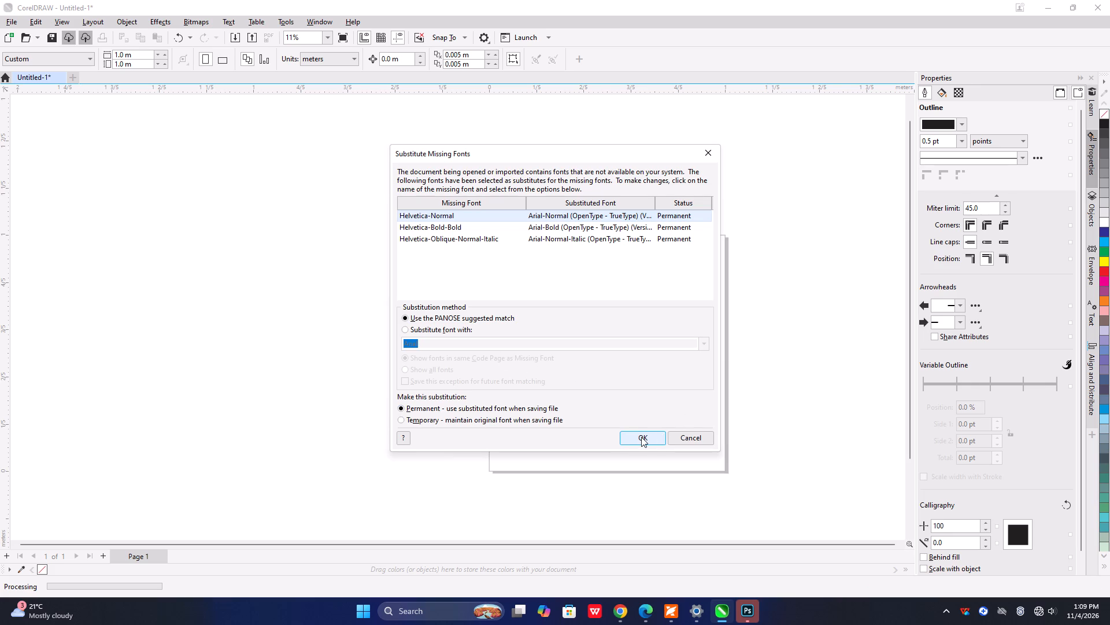
click(641, 437)
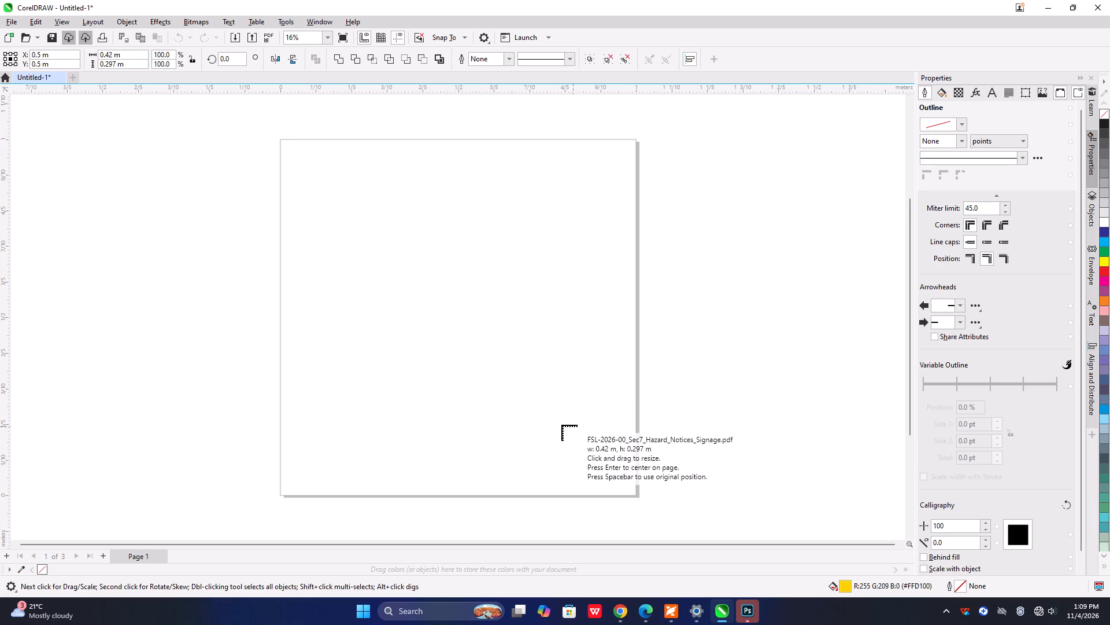
click(280, 138)
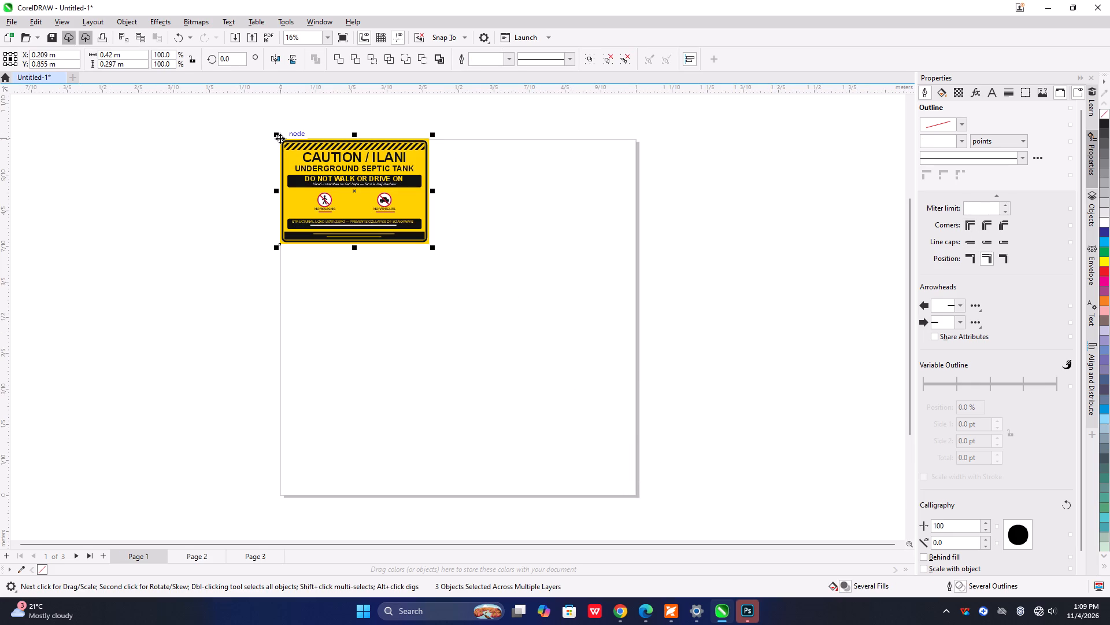
Cut the WARNING Buried Utility Pipeline sign group from page 3 and paste it onto page 1.
click(188, 557)
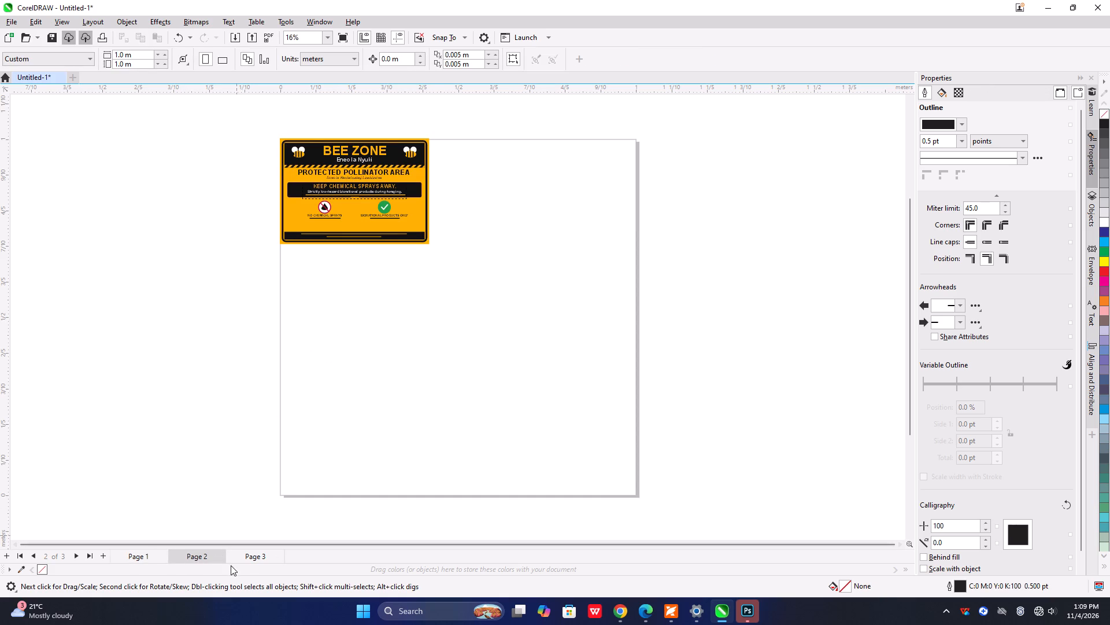
click(256, 556)
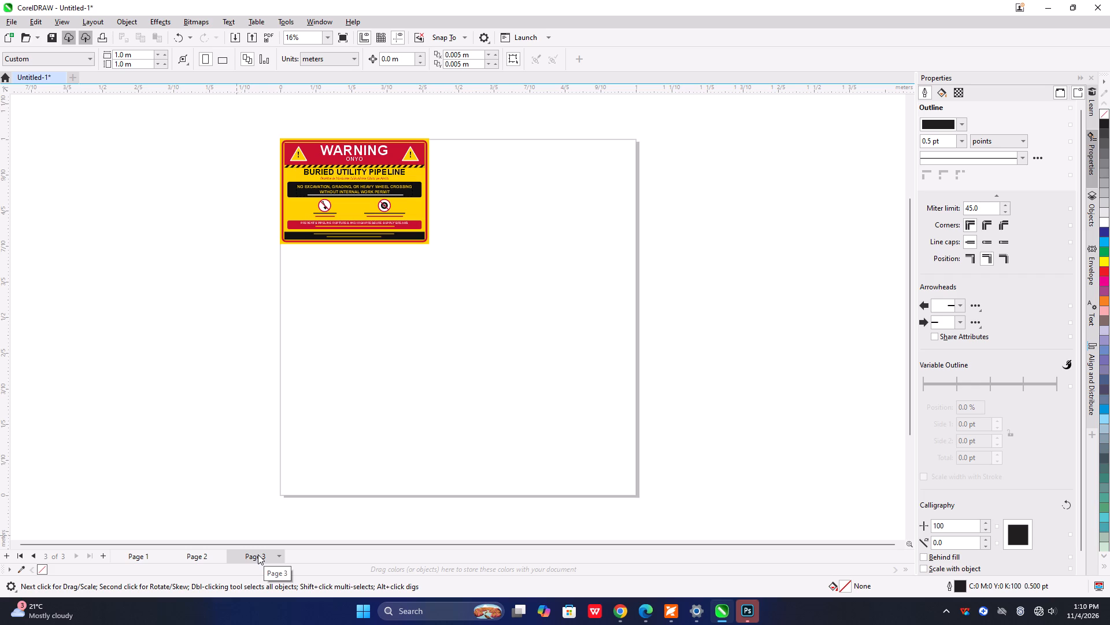
drag(250, 134, 423, 307)
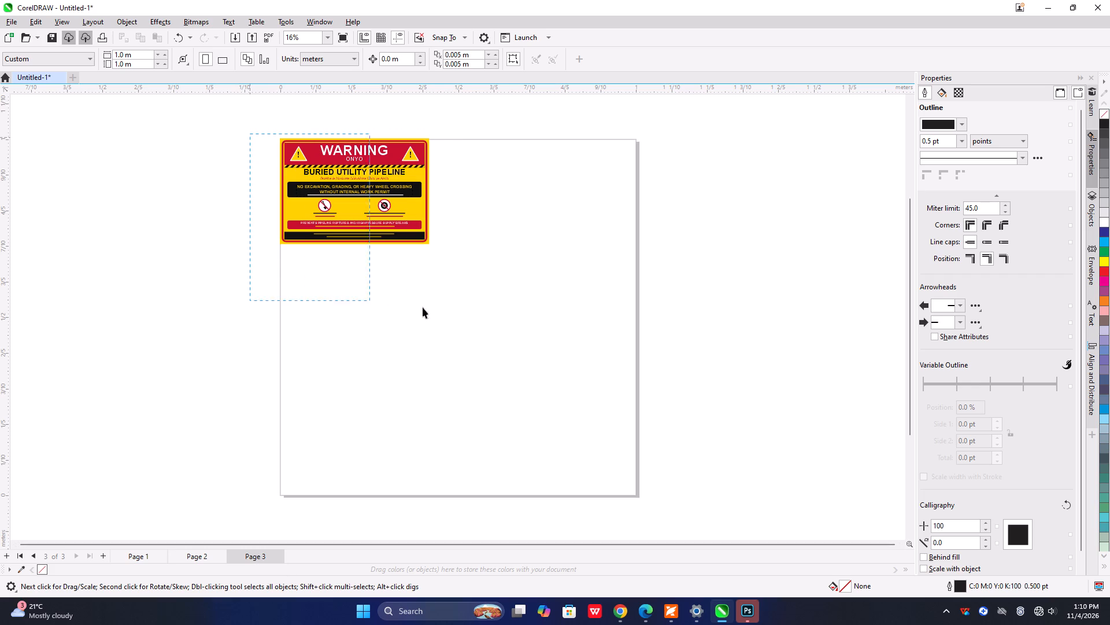
drag(423, 307, 452, 313)
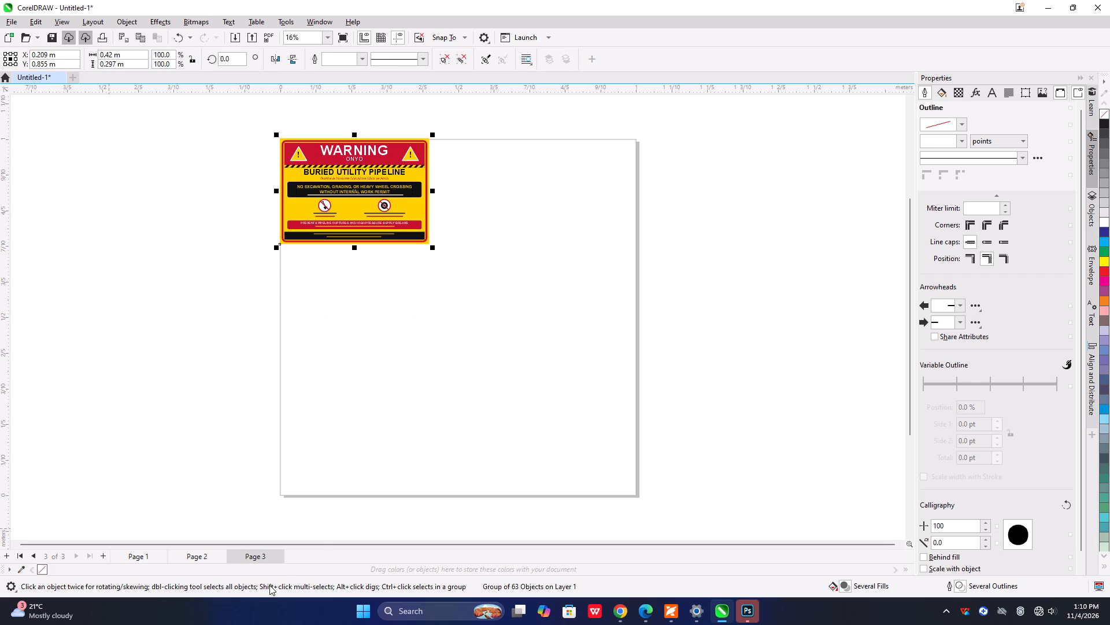
right_click(376, 172)
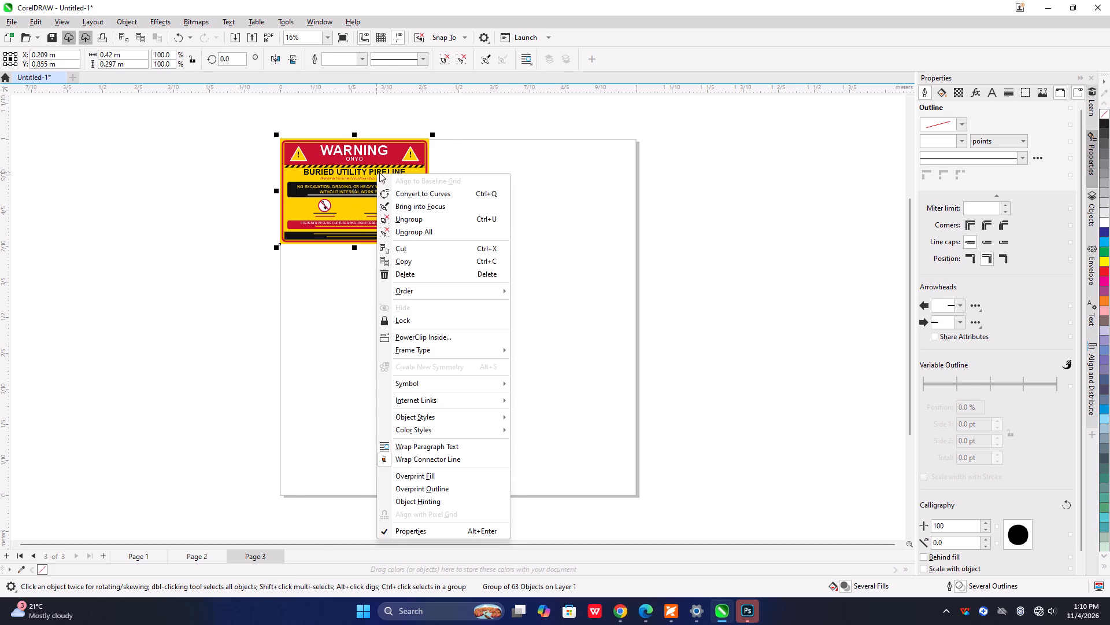
click(429, 251)
click(139, 557)
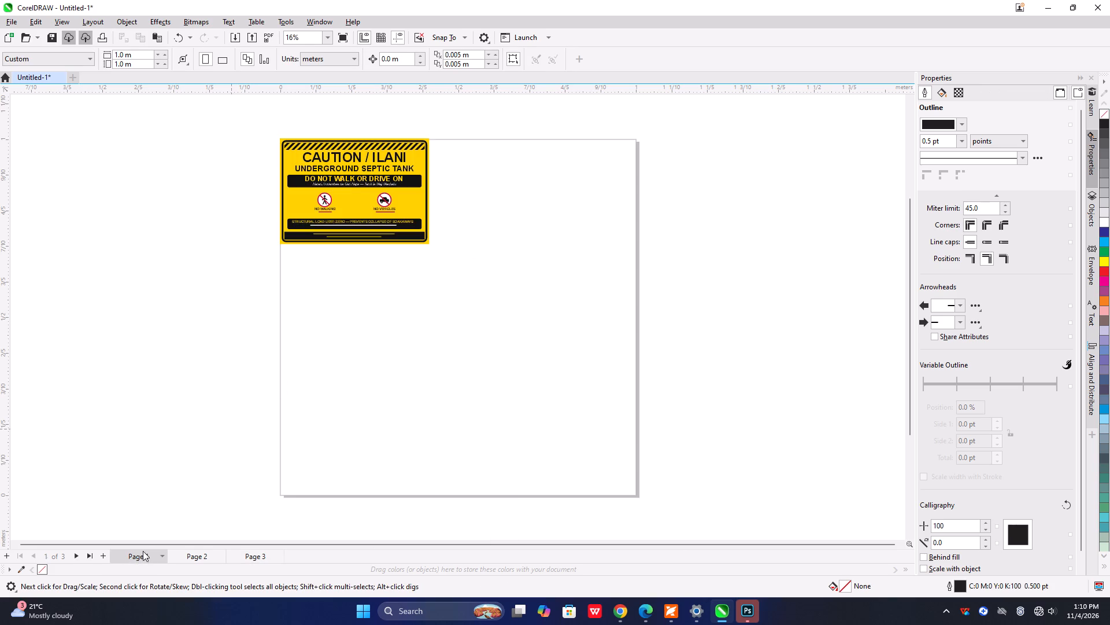
right_click(383, 350)
click(412, 440)
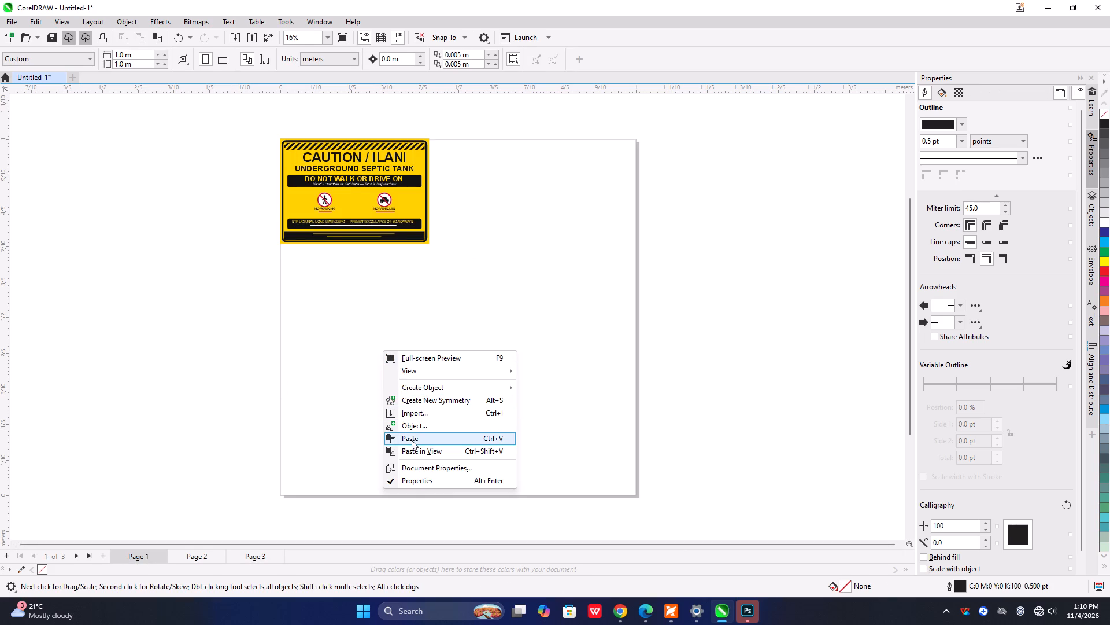
Place the WARNING sign directly to the right of the CAUTION sign, at about X 0.628 m, Y 0.85 m.
drag(343, 187, 474, 209)
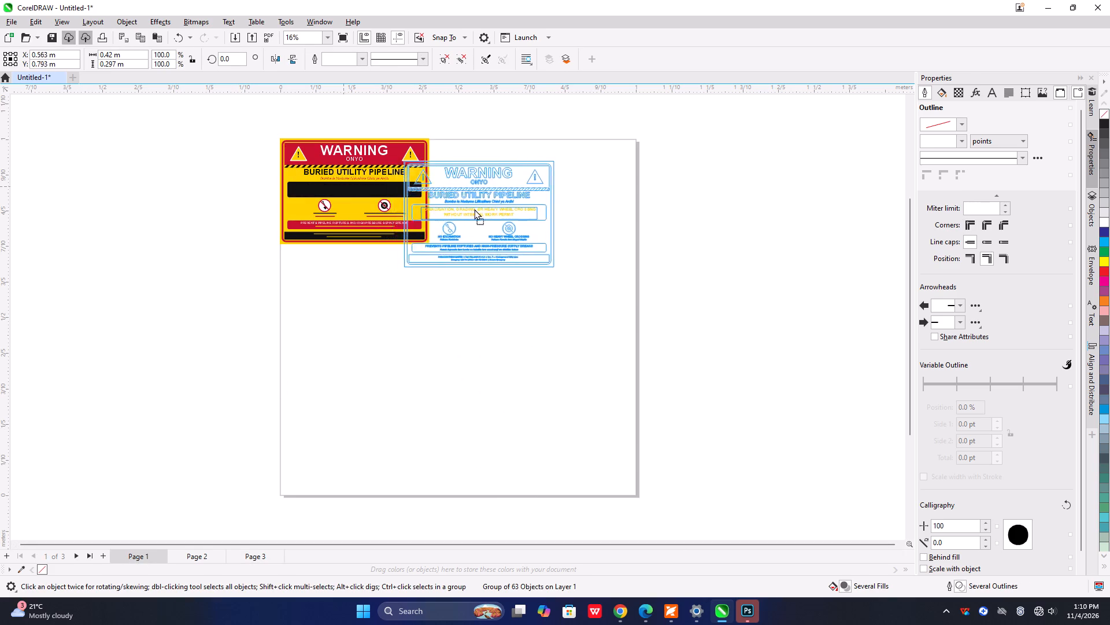
drag(474, 209, 490, 193)
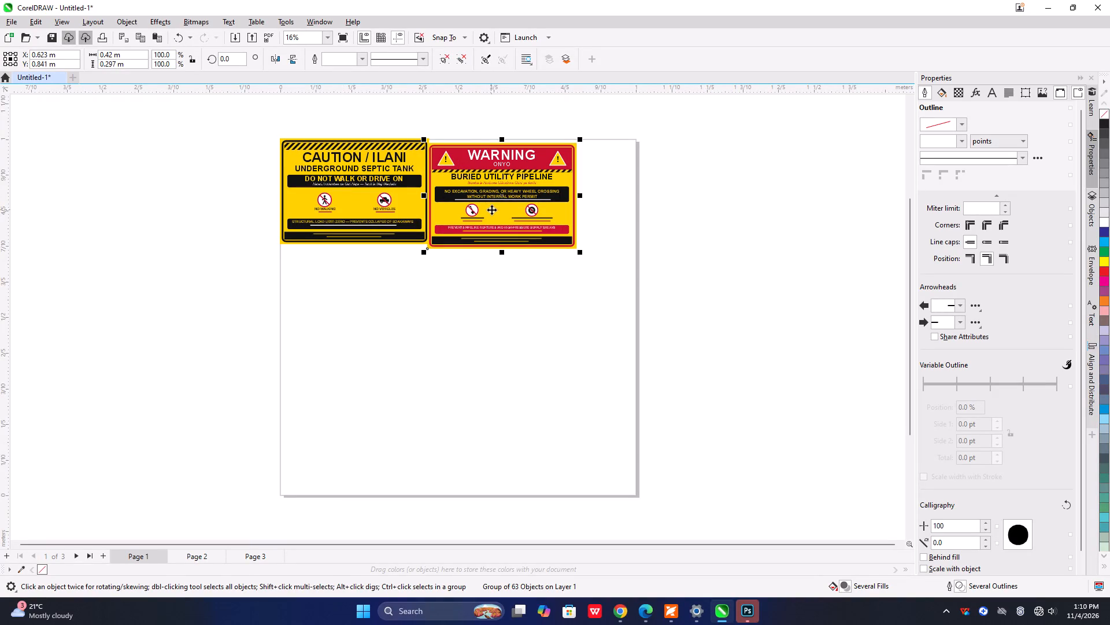
click(491, 209)
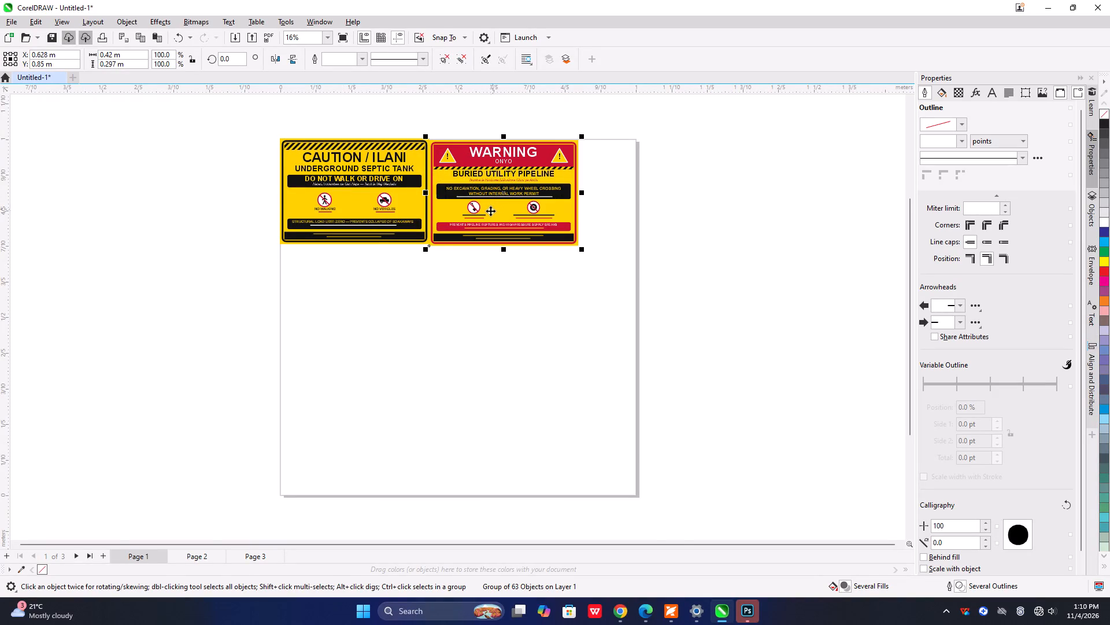
Nudge the WARNING sign right and up to align with the CAUTION sign, at about X 0.629 m, Y 0.853 m.
scroll(490, 211, up, 2)
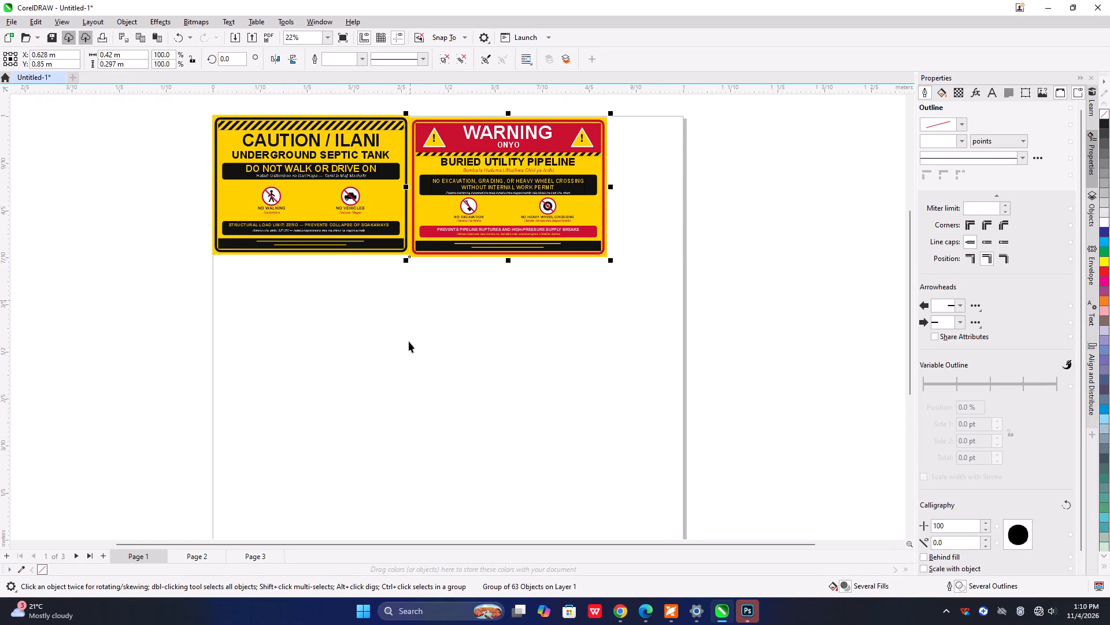
scroll(428, 218, up, 8)
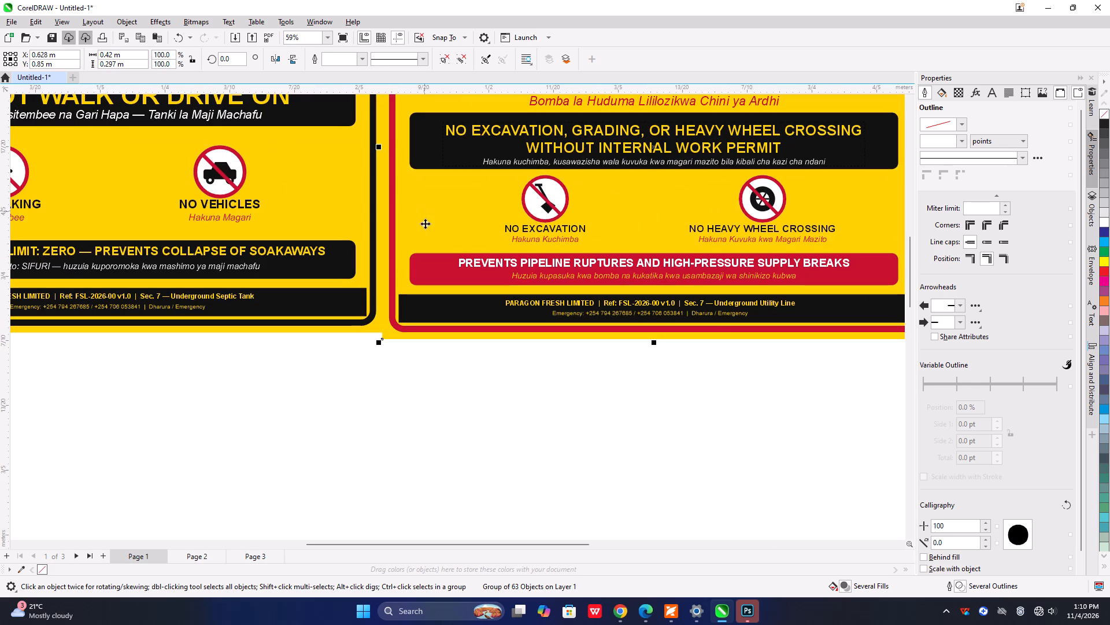
key(Right)
key(Right)
key(Right)
key(Right)
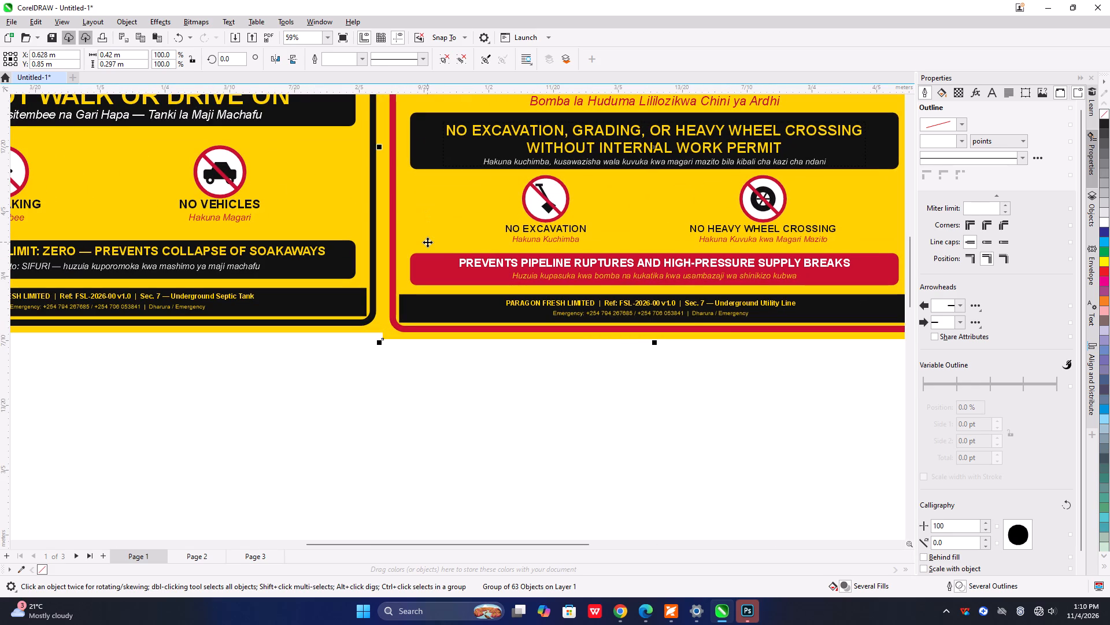
key(Right)
key(Right)
key(Right)
key(Right)
key(Right)
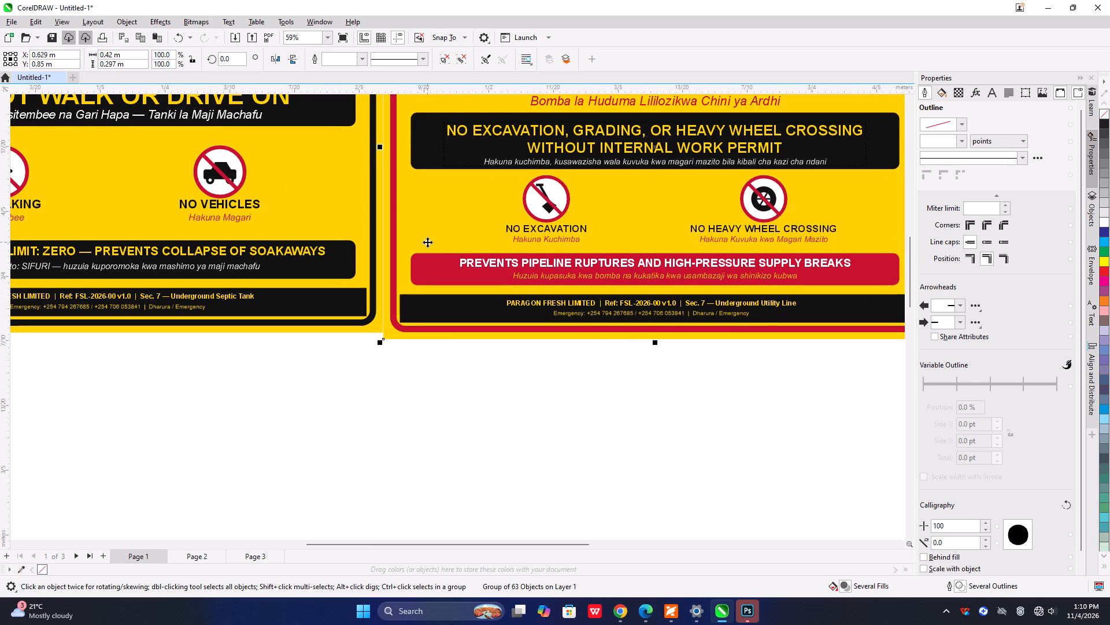
key(Up)
key(Up)
key(Up)
key(Up)
key(Up)
key(Up)
key(Up)
key(Up)
key(Up)
key(Up)
key(Up)
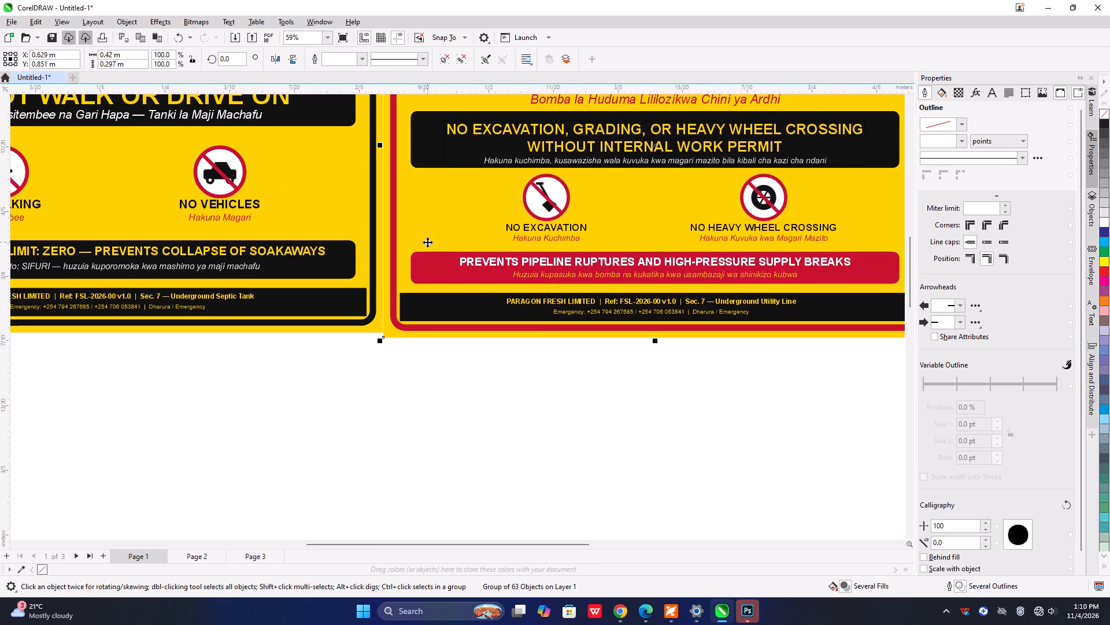
key(Up)
key(Up)
key(Up)
key(Up)
key(Up)
key(Up)
key(Up)
key(Up)
key(Up)
key(Up)
key(Up)
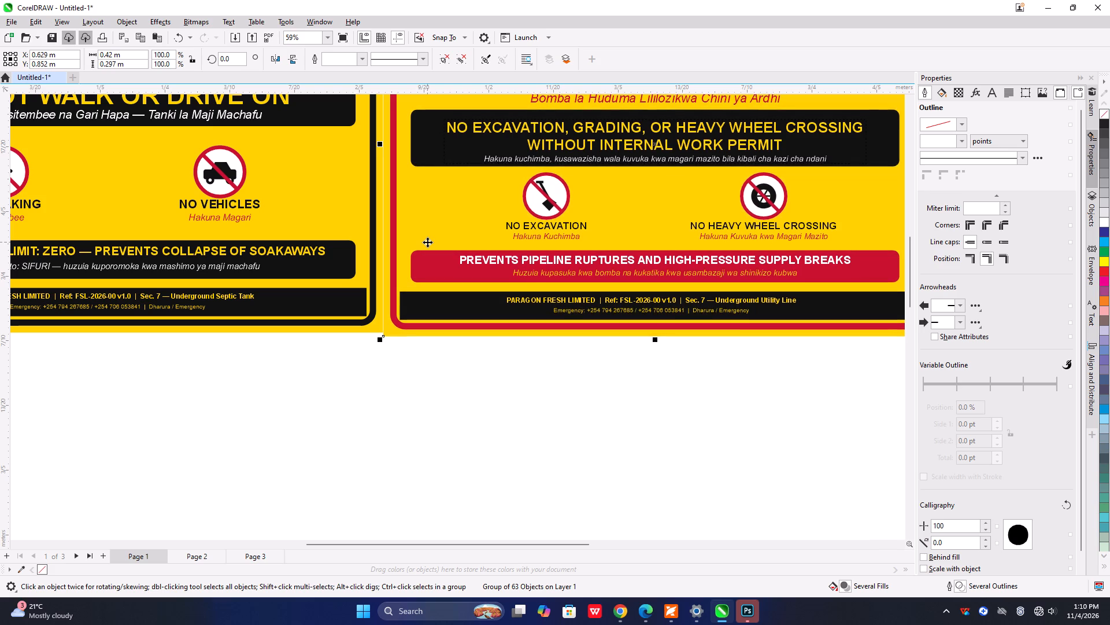
key(Up)
key(Up)
key(Up)
key(Up)
key(Up)
key(Up)
key(Up)
key(Up)
key(Up)
key(Up)
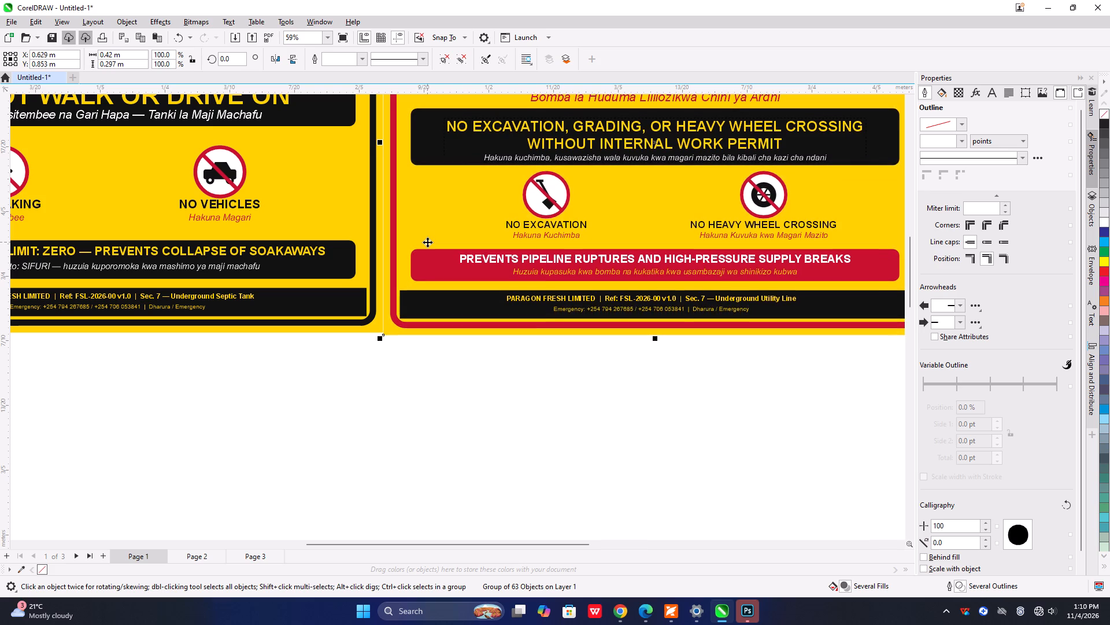
key(Up)
key(Up)
key(Up)
Cut the BEE ZONE sign group from page 2 and paste it onto page 1.
scroll(485, 275, down, 1)
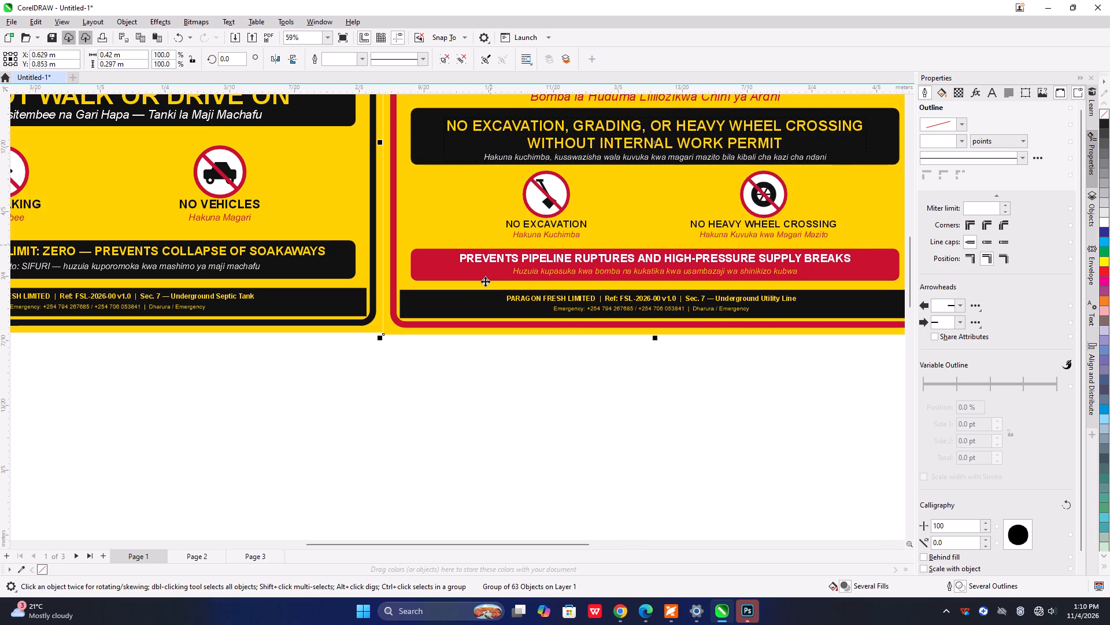
scroll(485, 281, down, 7)
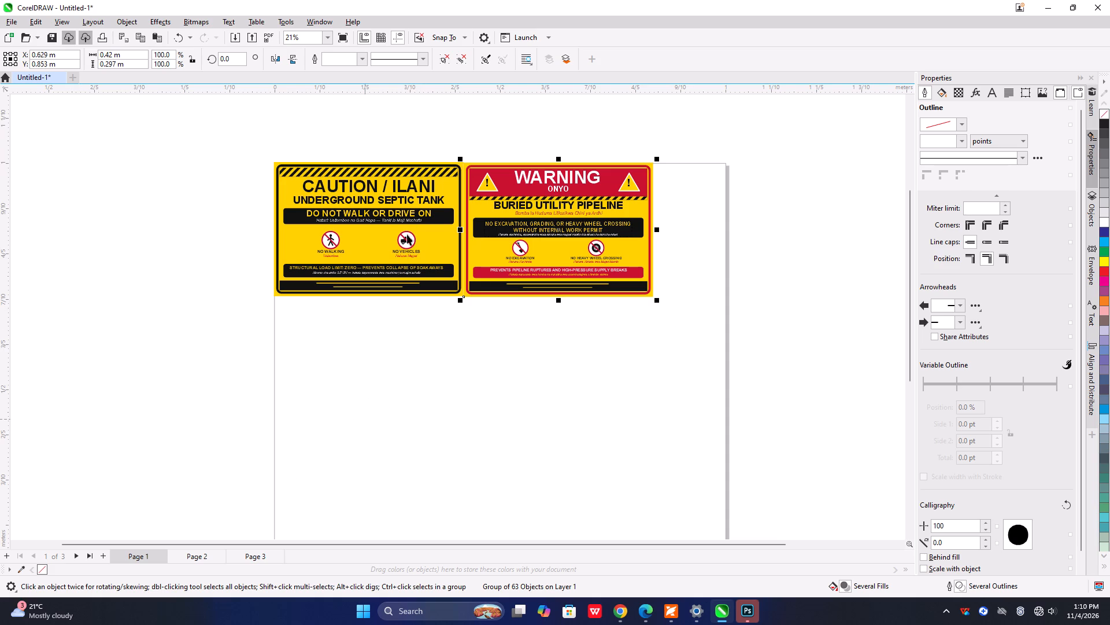
click(194, 559)
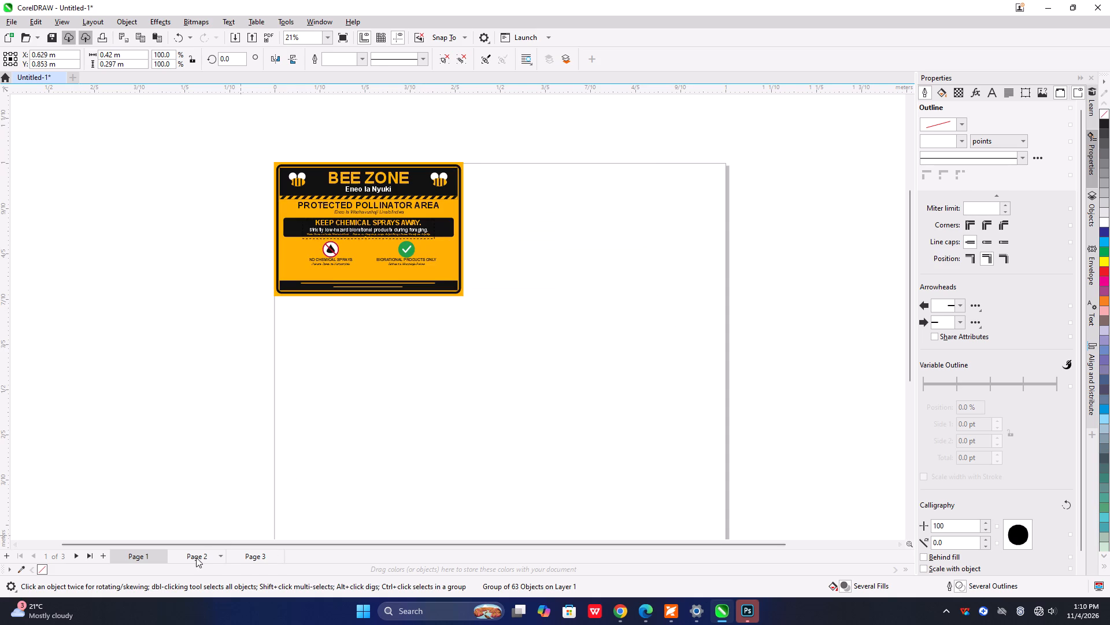
right_click(413, 205)
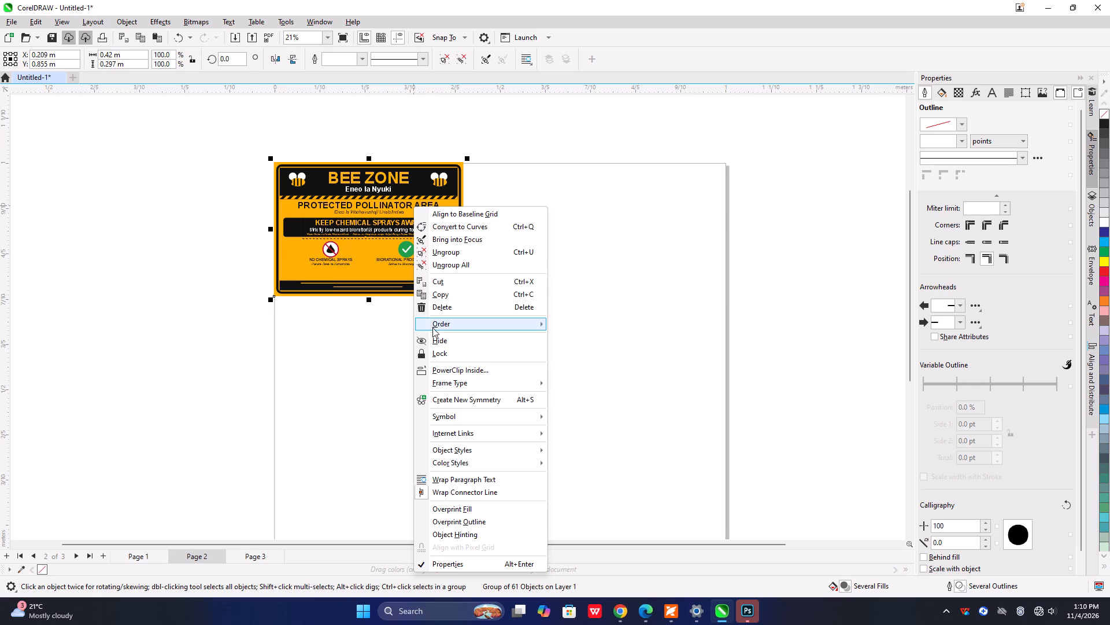
click(445, 284)
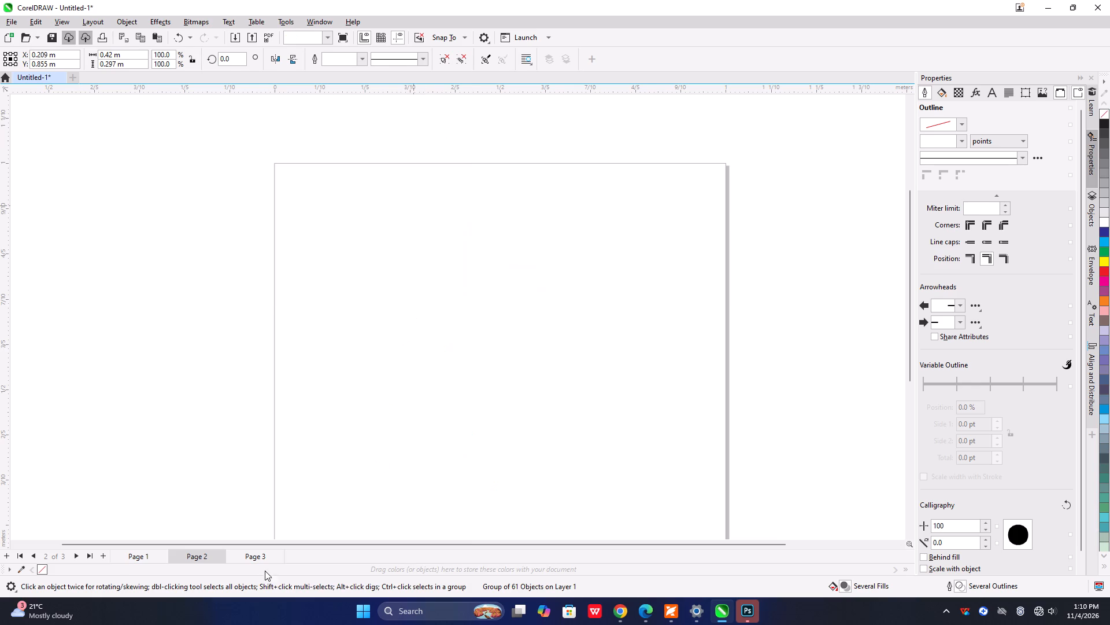
click(153, 562)
right_click(300, 365)
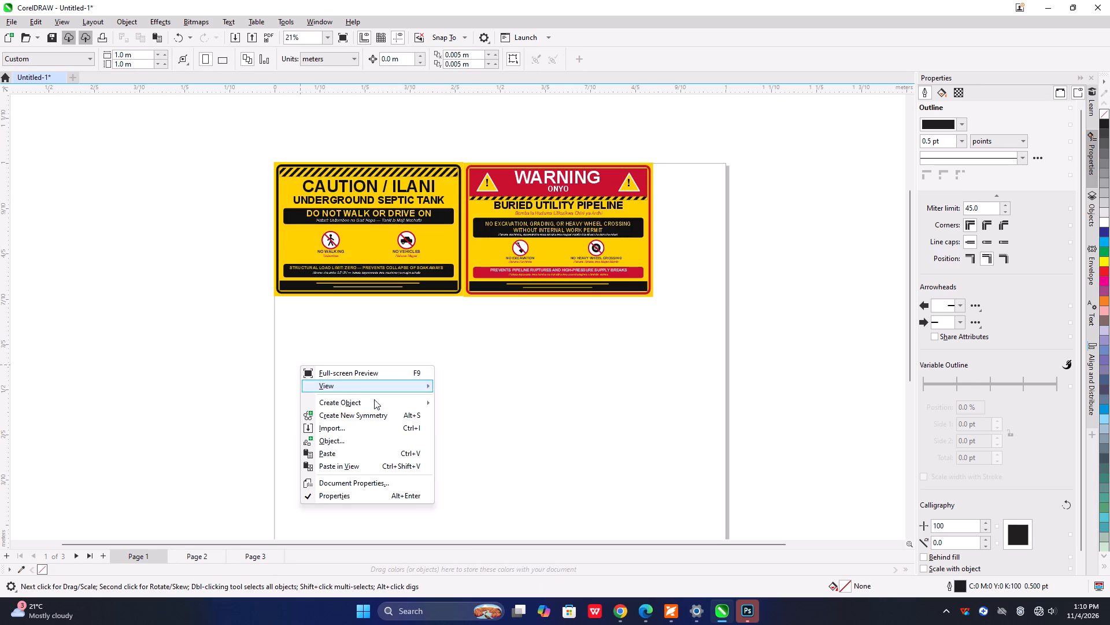
click(339, 453)
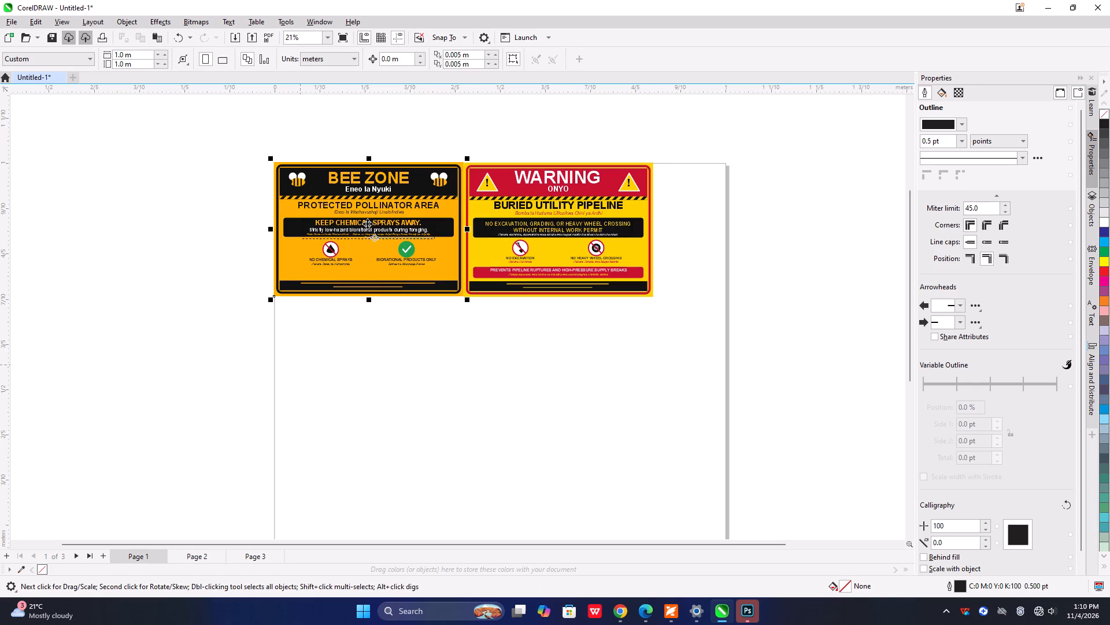
Position the BEE ZONE sign just below the CAUTION sign, nudging it right inside the page edge to about X 0.214 m, Y 0.554 m.
drag(367, 222, 367, 354)
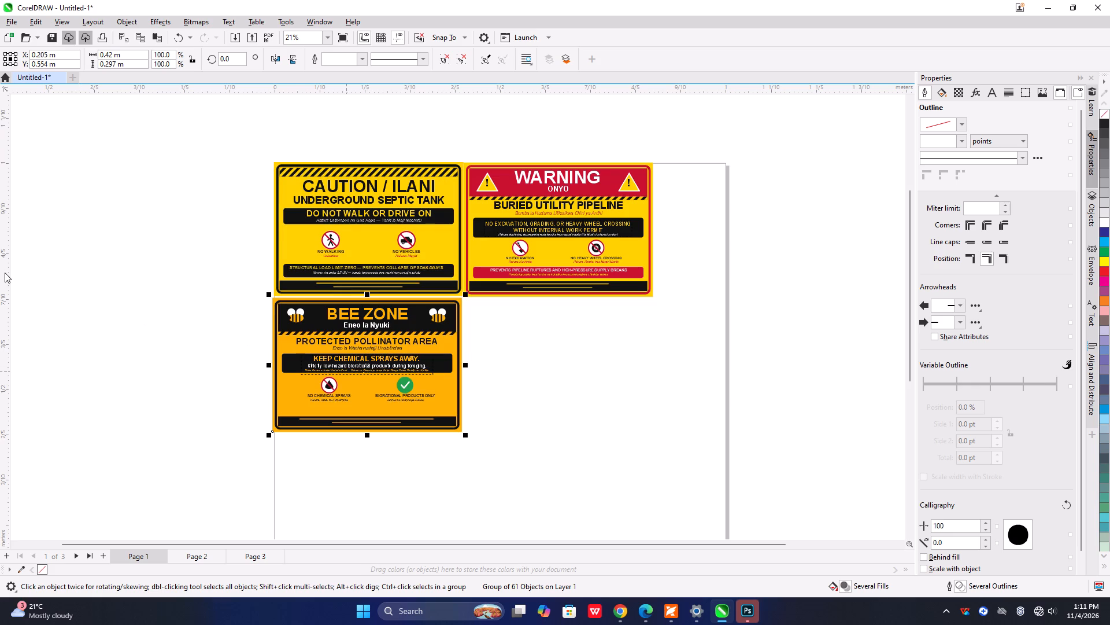
key(Right)
key(Right)
key(Right)
key(Right)
key(Right)
key(Right)
key(Right)
key(Right)
key(Right)
key(Right)
key(Right)
key(Right)
key(Right)
key(Right)
key(Right)
key(Right)
key(Right)
key(Right)
key(Right)
key(Right)
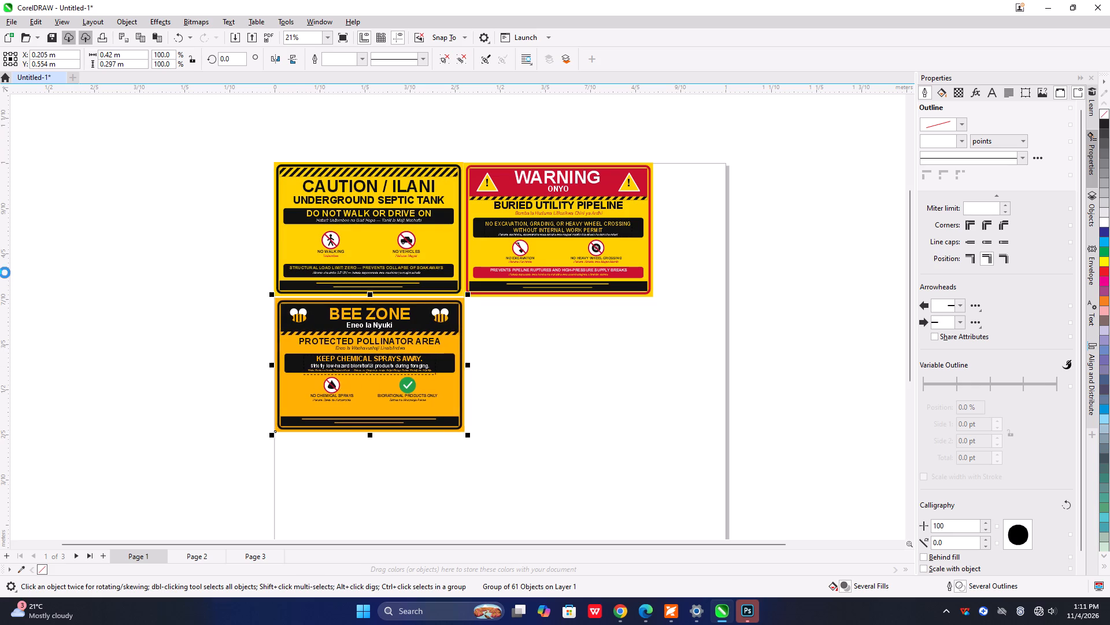
key(Right)
key(Right)
key(Right)
key(Right)
key(Right)
key(Right)
key(Right)
key(Right)
key(Right)
key(Right)
key(Right)
key(Right)
key(Right)
key(Right)
key(Right)
key(Right)
key(Right)
key(Right)
key(Right)
key(Right)
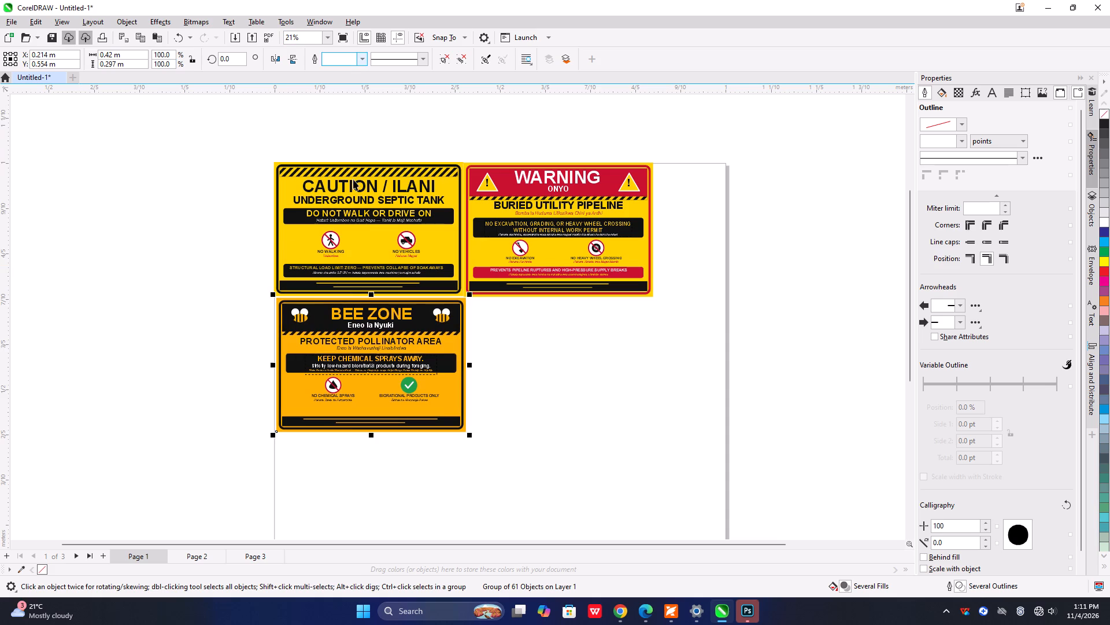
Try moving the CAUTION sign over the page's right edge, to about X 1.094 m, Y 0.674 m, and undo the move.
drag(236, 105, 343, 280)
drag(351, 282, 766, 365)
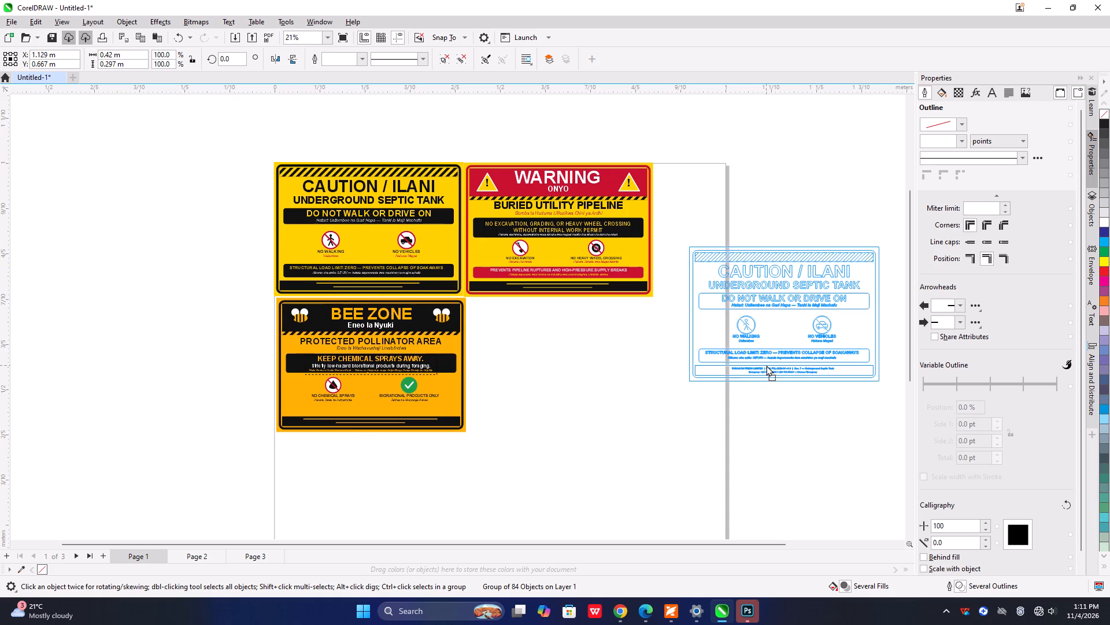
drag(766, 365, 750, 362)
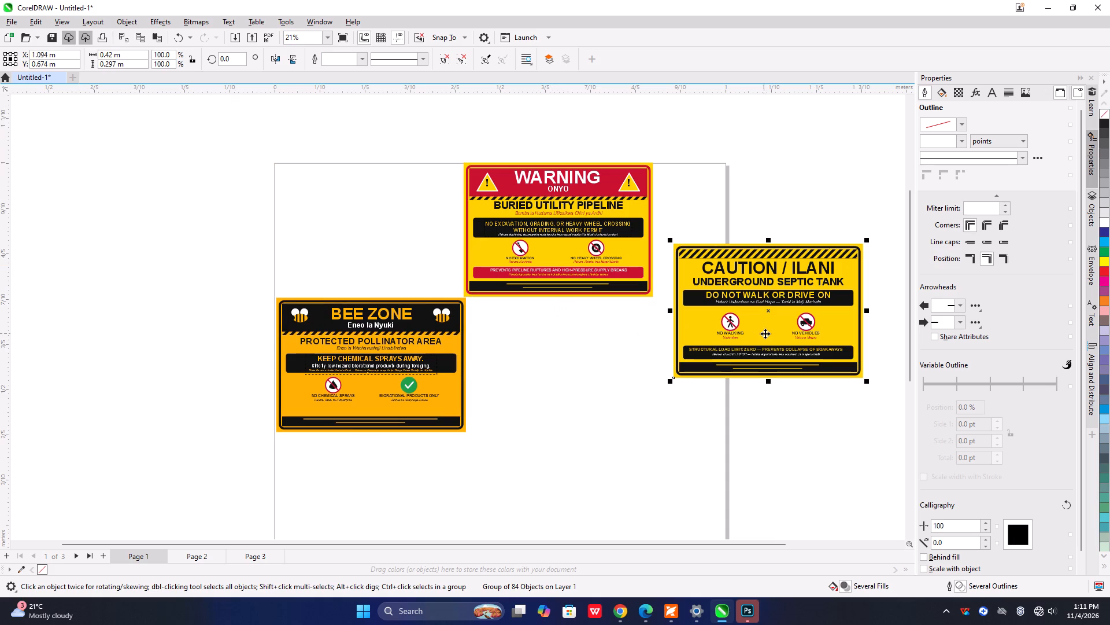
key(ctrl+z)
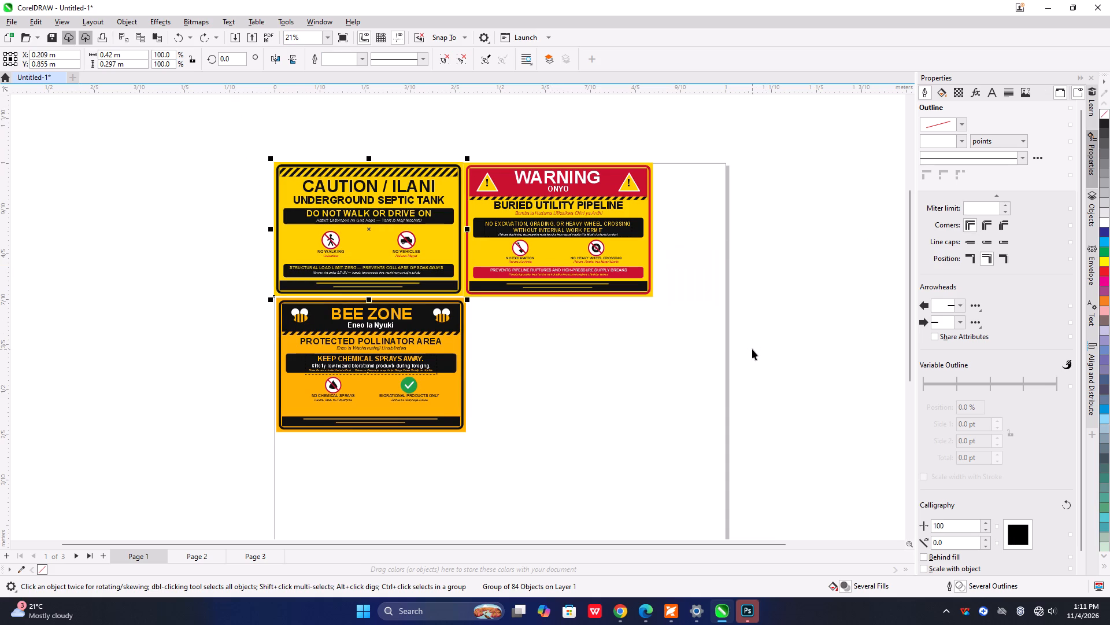
Nudge the CAUTION and WARNING signs together to the right to line up with the BEE ZONE sign, at about X 0.425 m.
drag(200, 125, 814, 327)
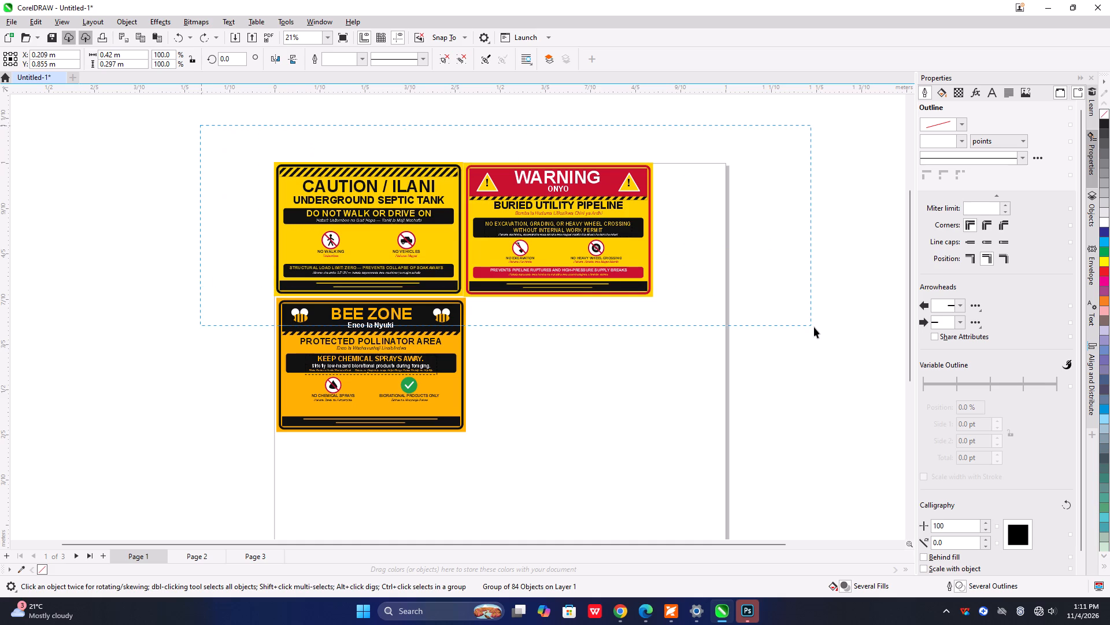
drag(814, 327, 813, 328)
key(Right)
key(Right)
key(Right)
key(Right)
key(Right)
key(Right)
key(Right)
key(Right)
key(Right)
key(Right)
key(Right)
key(Right)
key(Right)
key(Right)
key(Right)
key(Right)
key(Right)
key(Right)
key(Right)
key(Right)
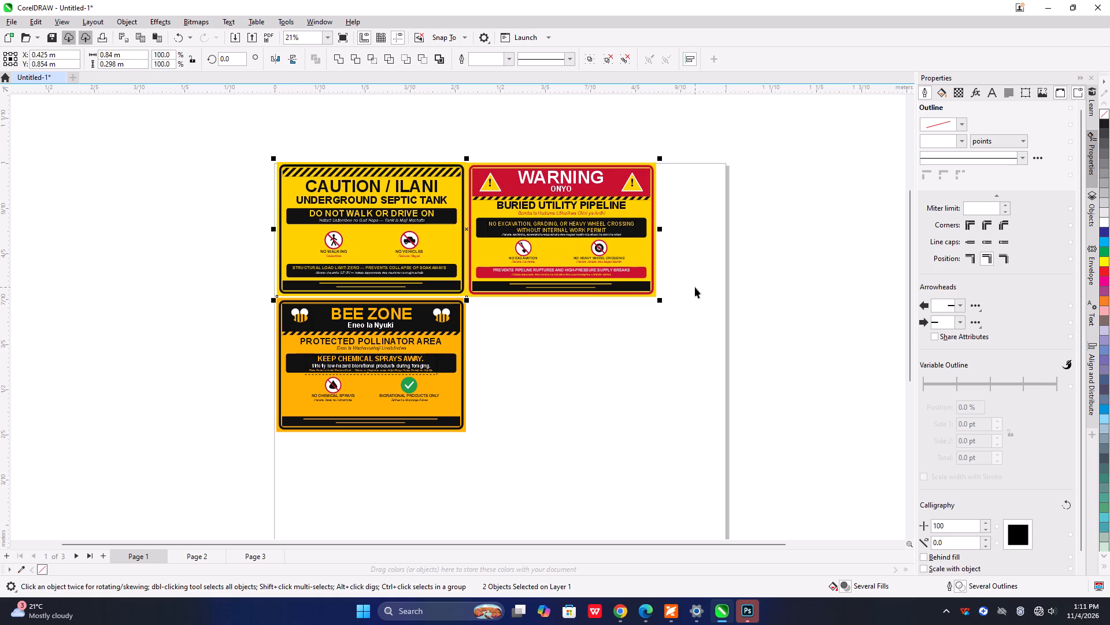
click(612, 425)
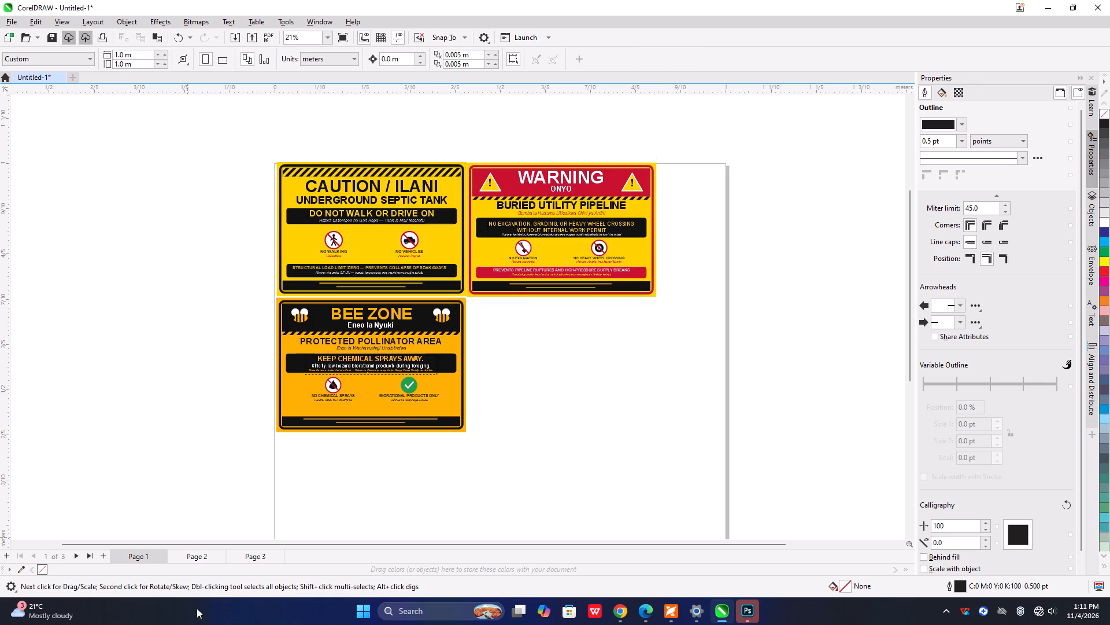
Delete the emptied pages 3 and 2, keeping only page 1.
right_click(251, 554)
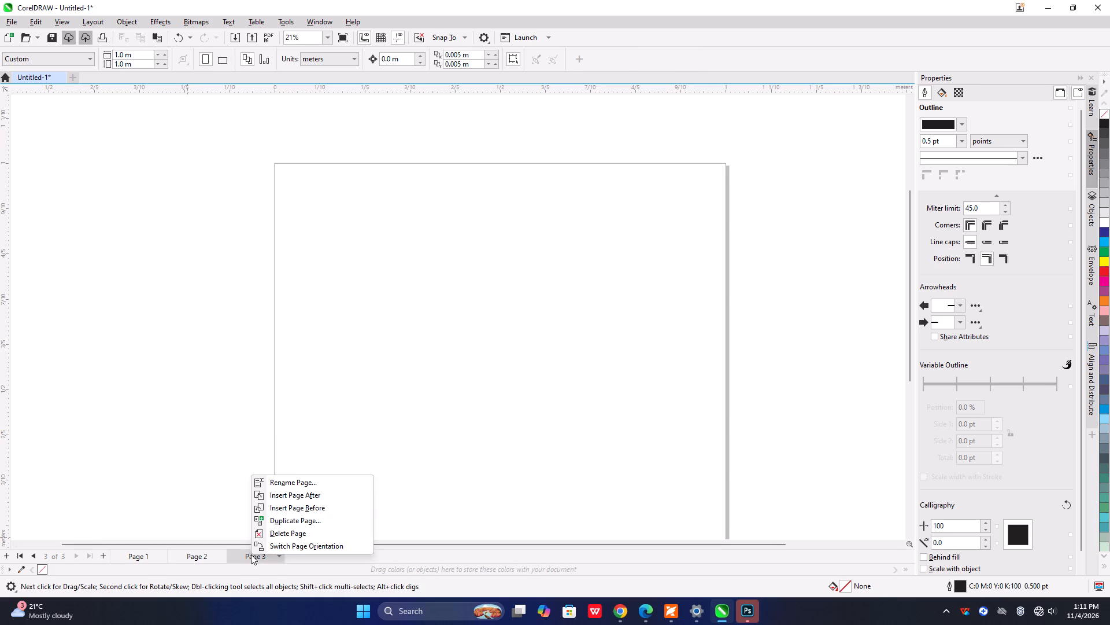
click(279, 532)
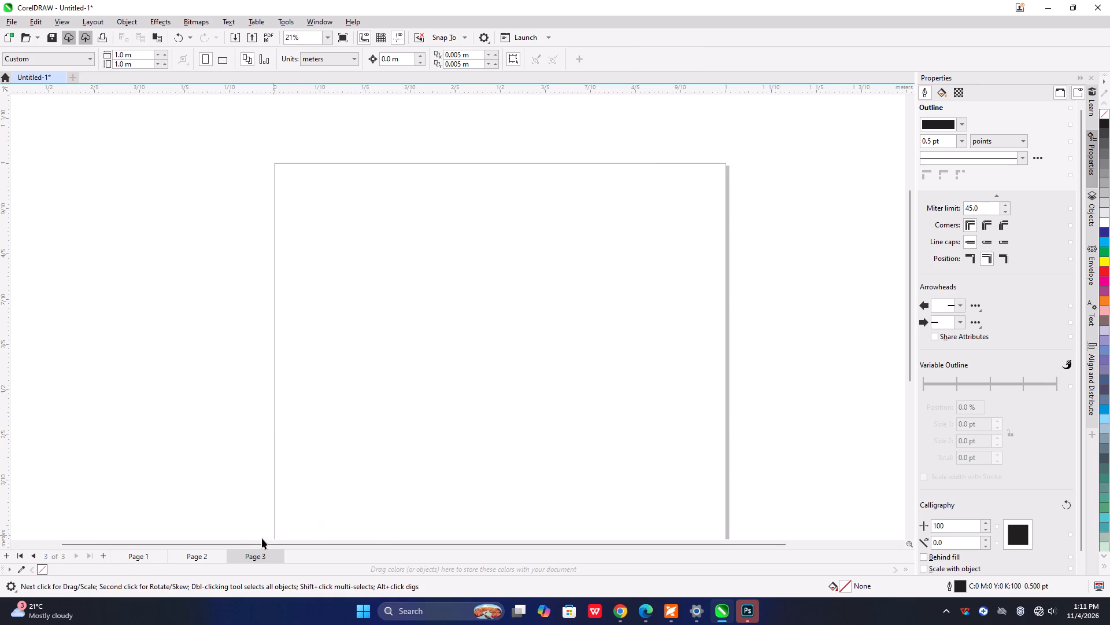
right_click(194, 558)
click(218, 533)
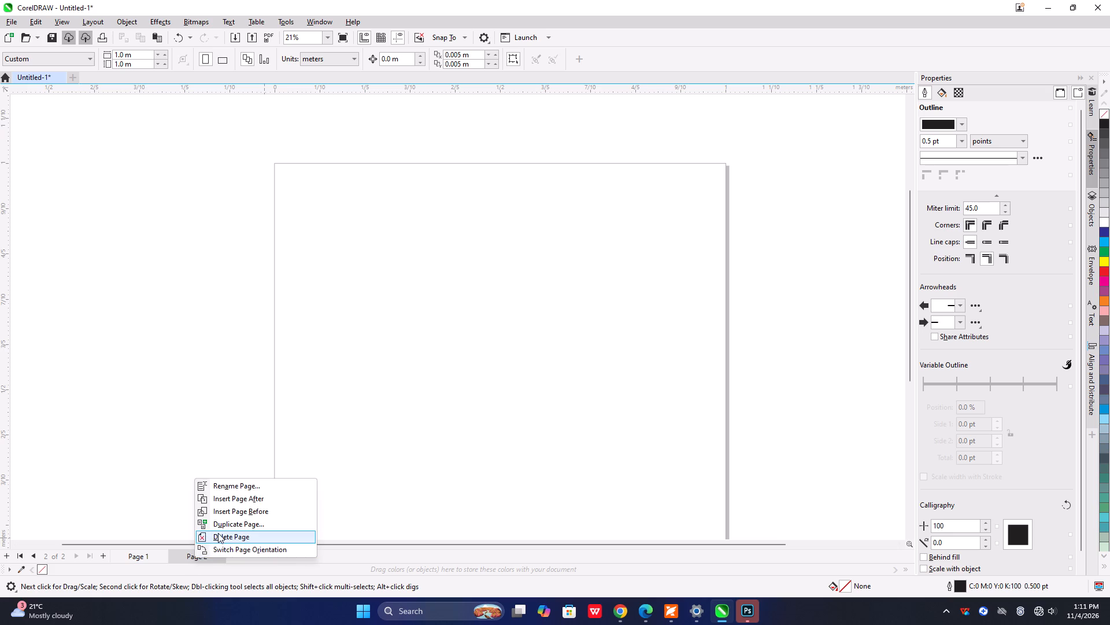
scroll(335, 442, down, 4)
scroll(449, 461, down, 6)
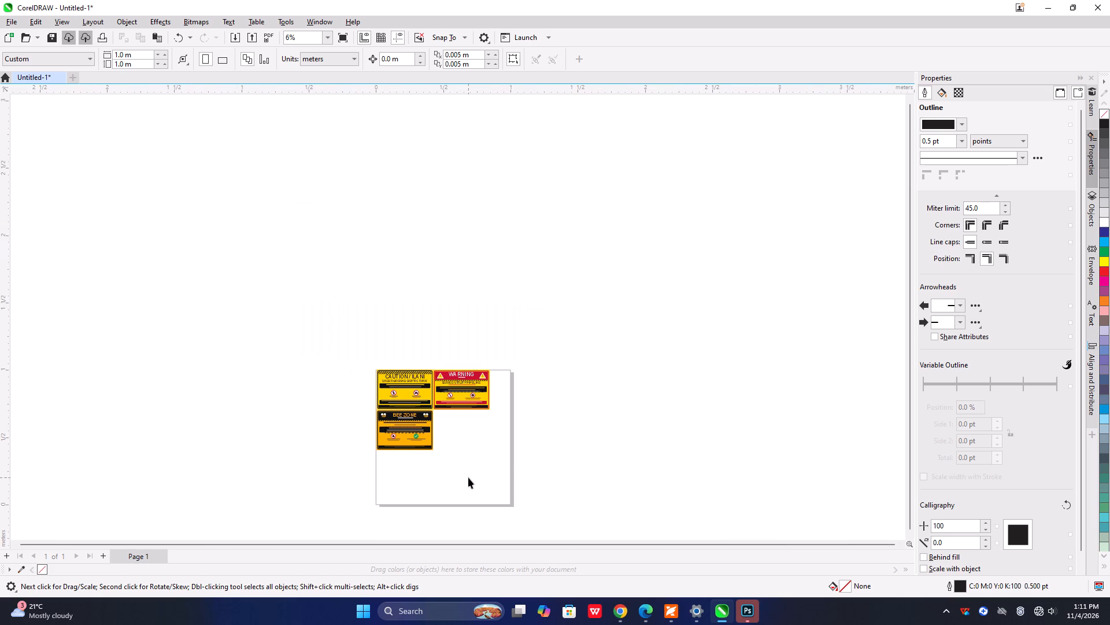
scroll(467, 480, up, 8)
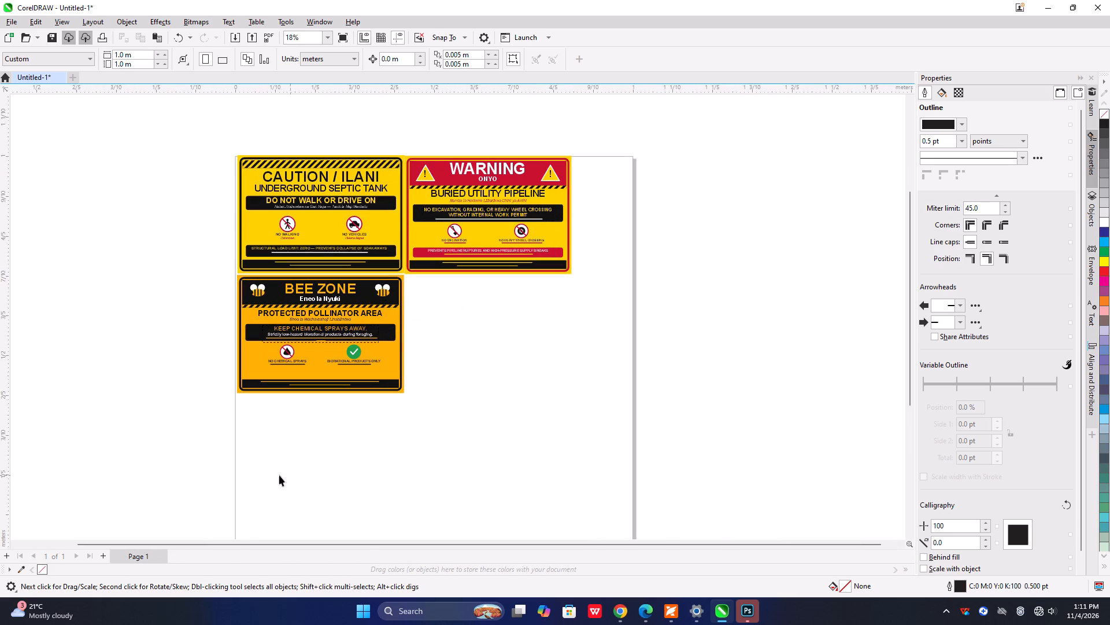
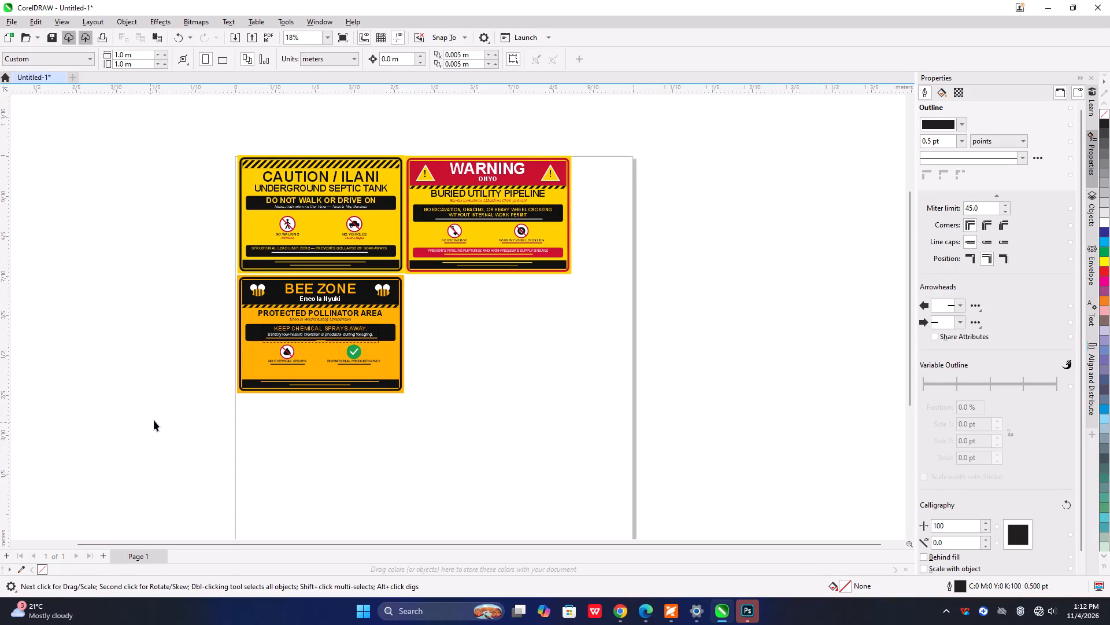
Change the drawing units to centimeters and check the sizes of the CAUTION, WARNING and BEE ZONE signs.
click(319, 336)
click(308, 231)
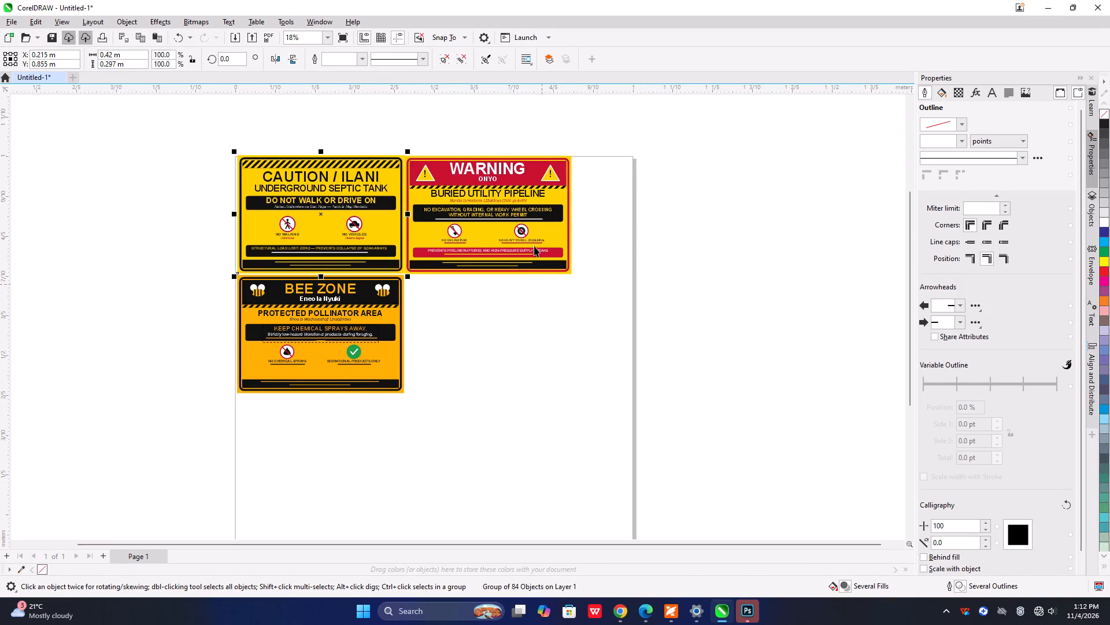
click(478, 323)
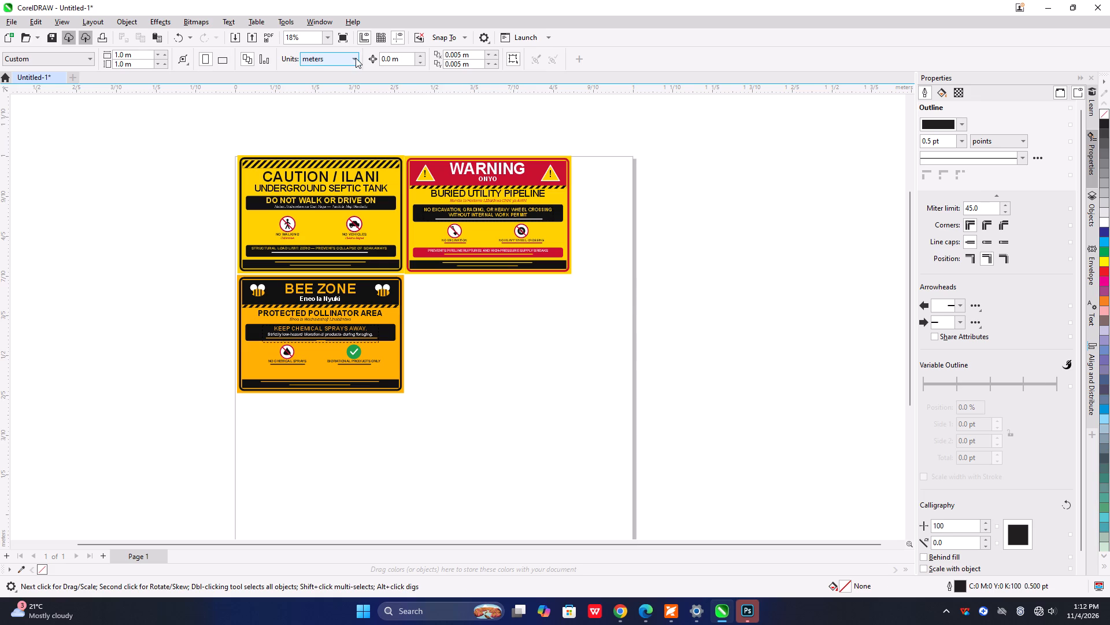
click(356, 58)
click(337, 191)
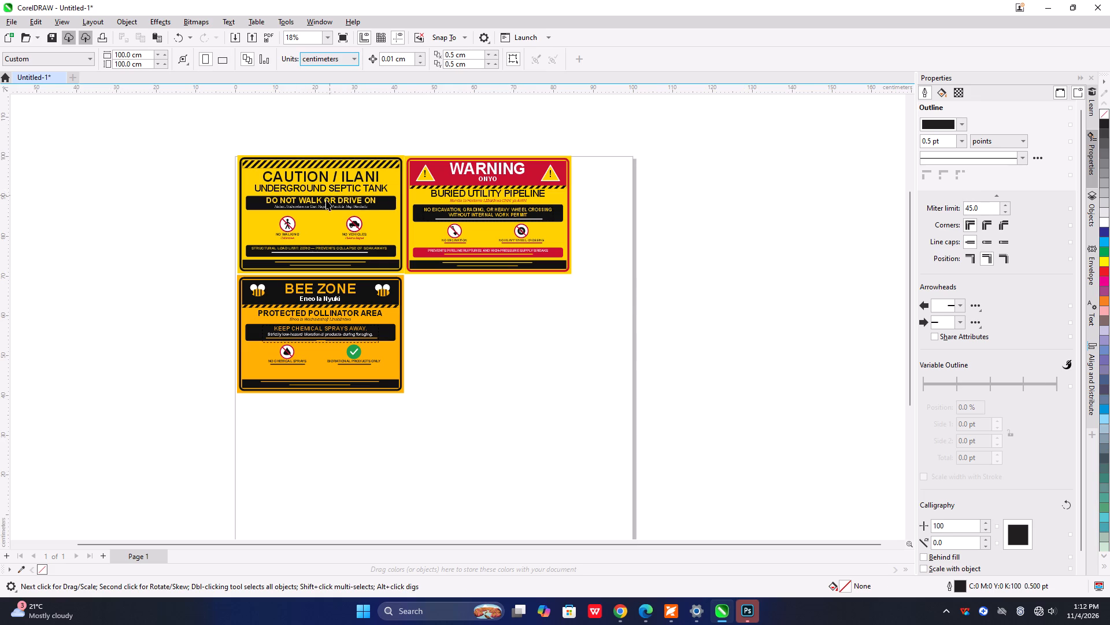
click(284, 192)
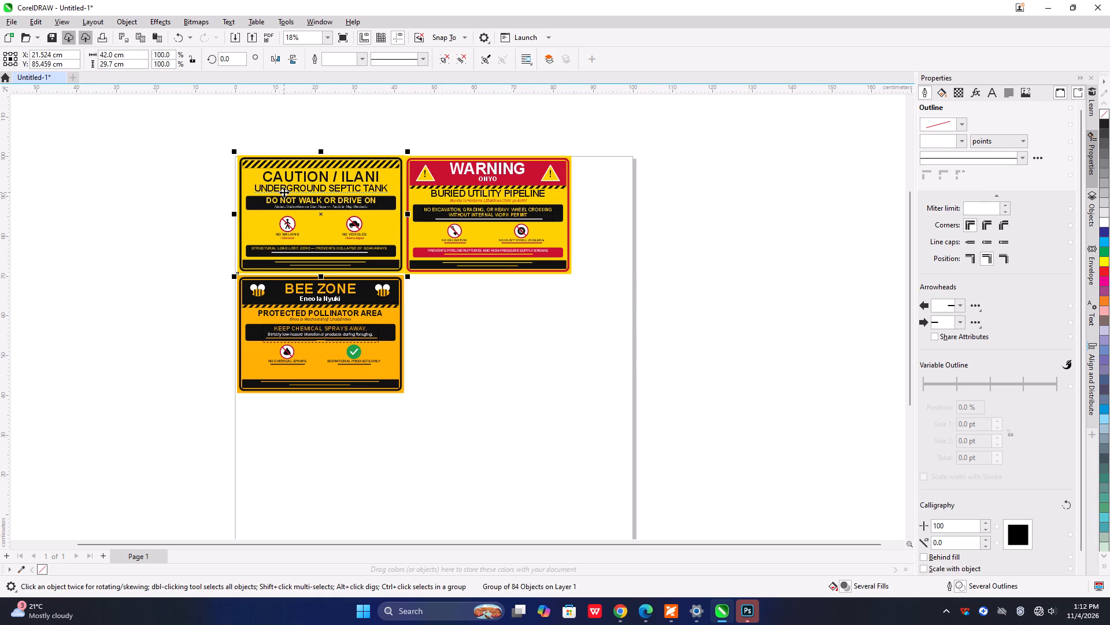
click(472, 206)
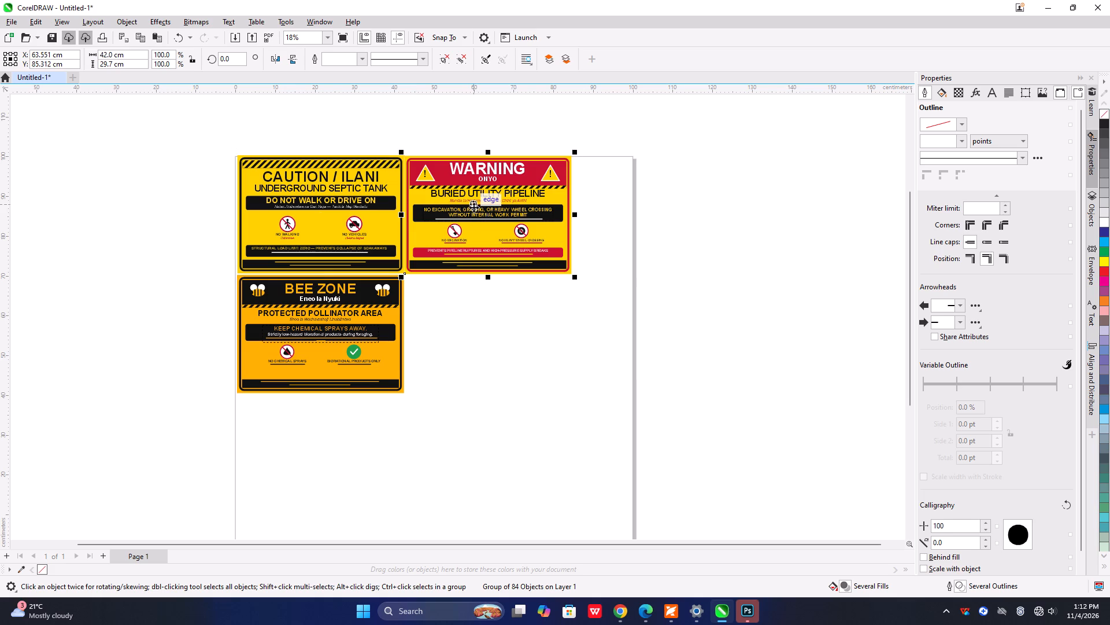
click(261, 332)
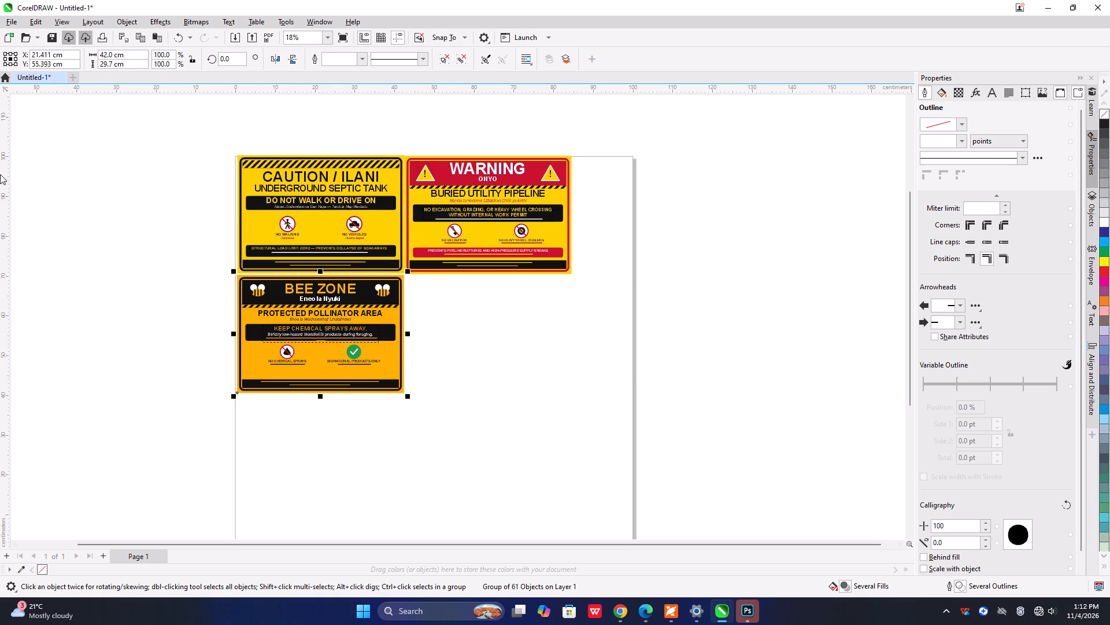
Import pages 1-6 of FSL-2026-00_Sec6_Water_Tank_Signage as text with permanent font substitution, placed at about X 74.7 cm, Y 28.6 cm.
click(10, 16)
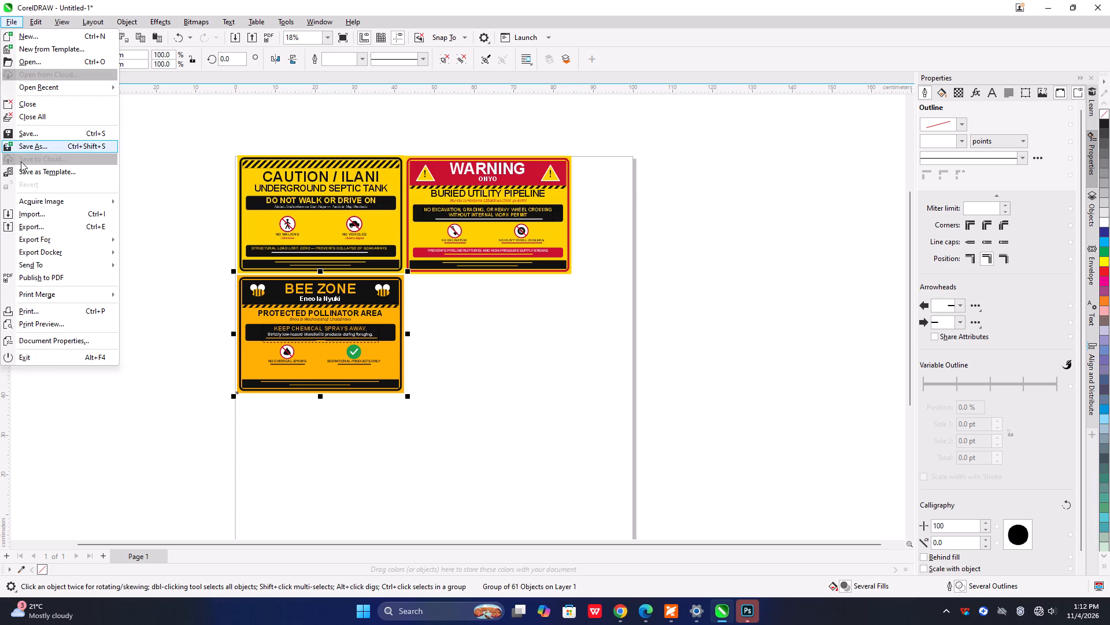
click(33, 212)
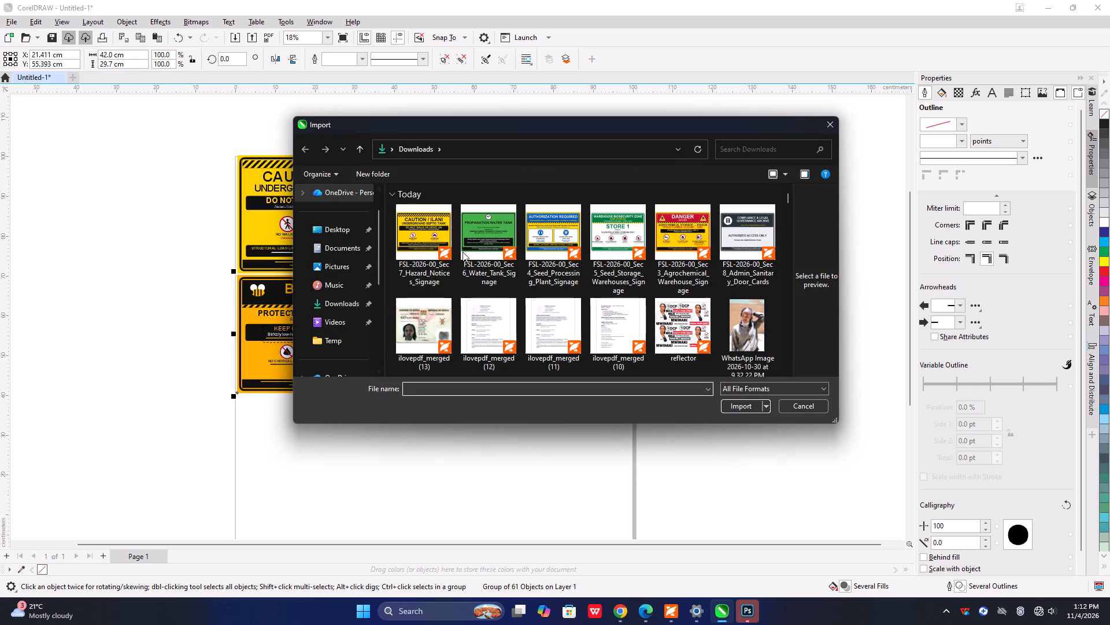
click(487, 244)
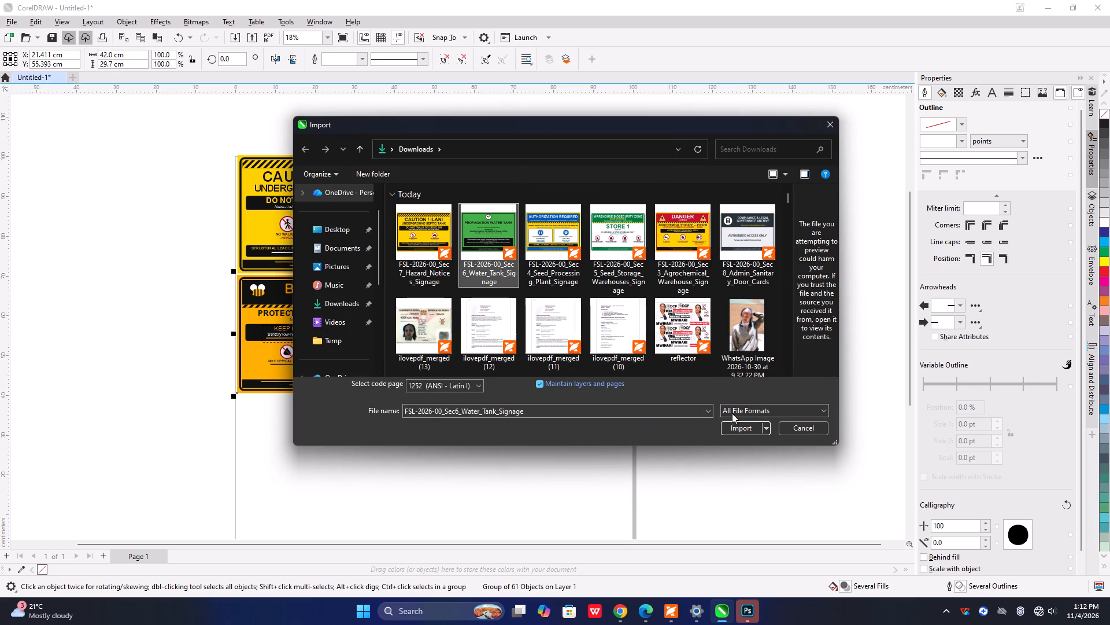
click(753, 424)
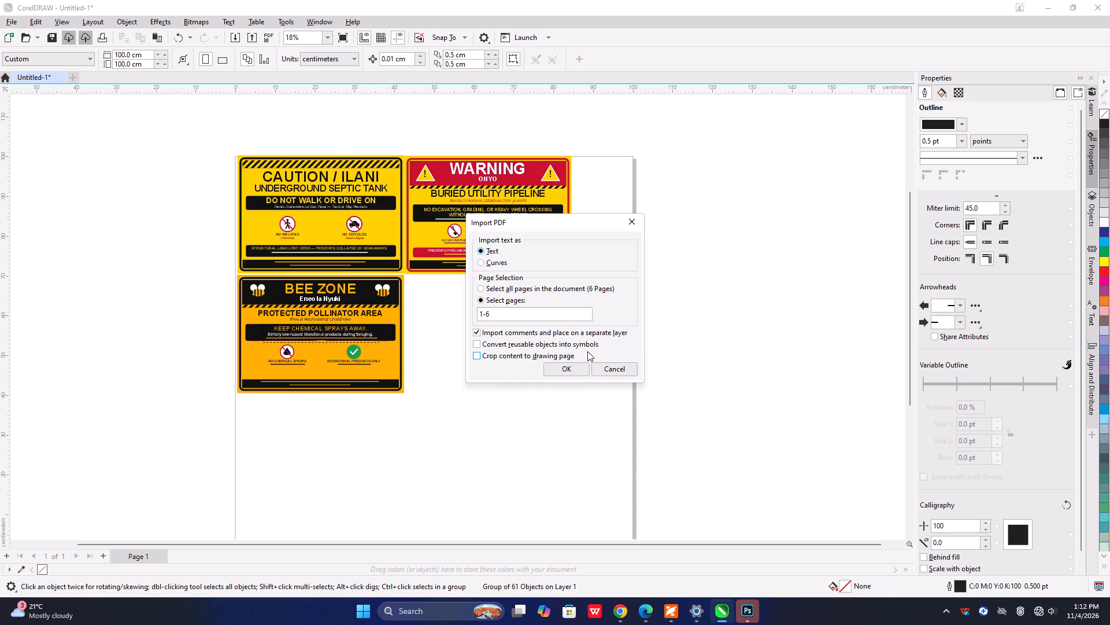
click(570, 366)
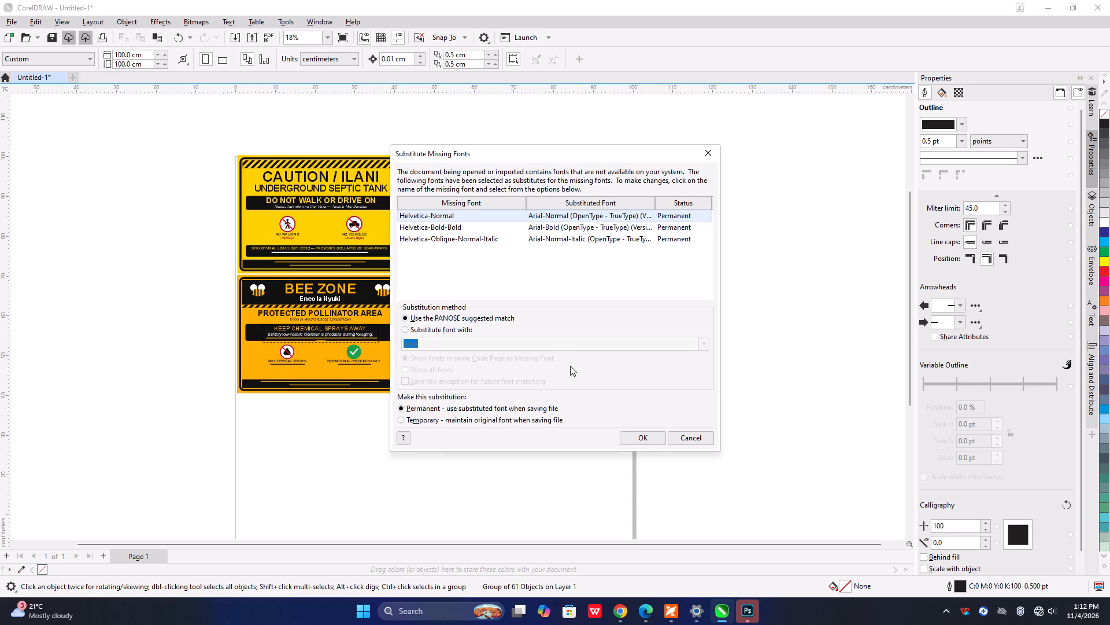
click(656, 437)
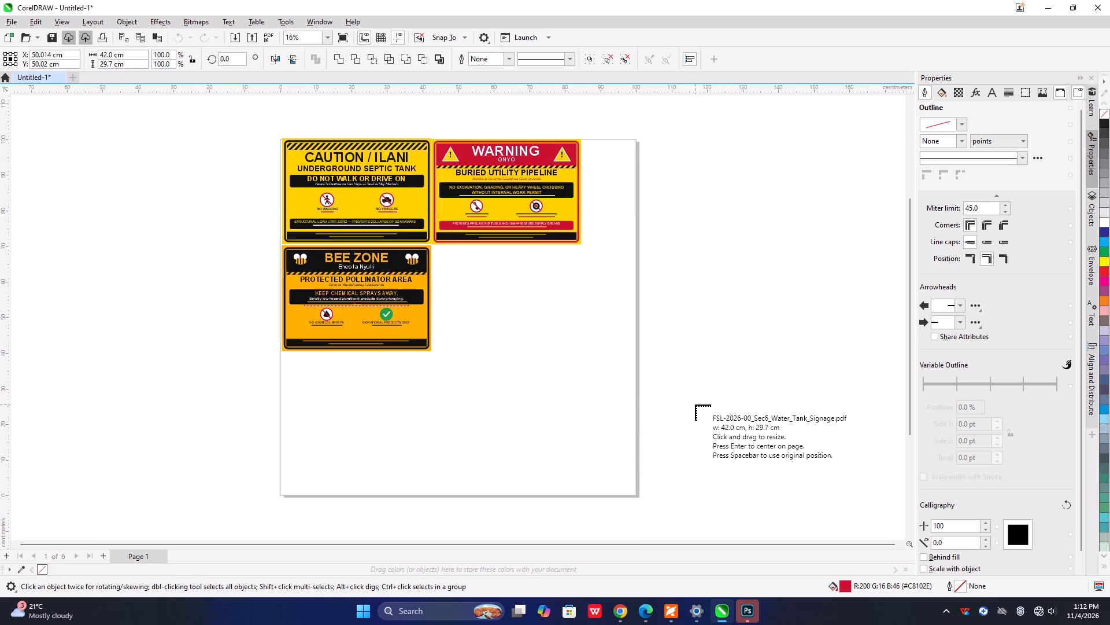
click(471, 341)
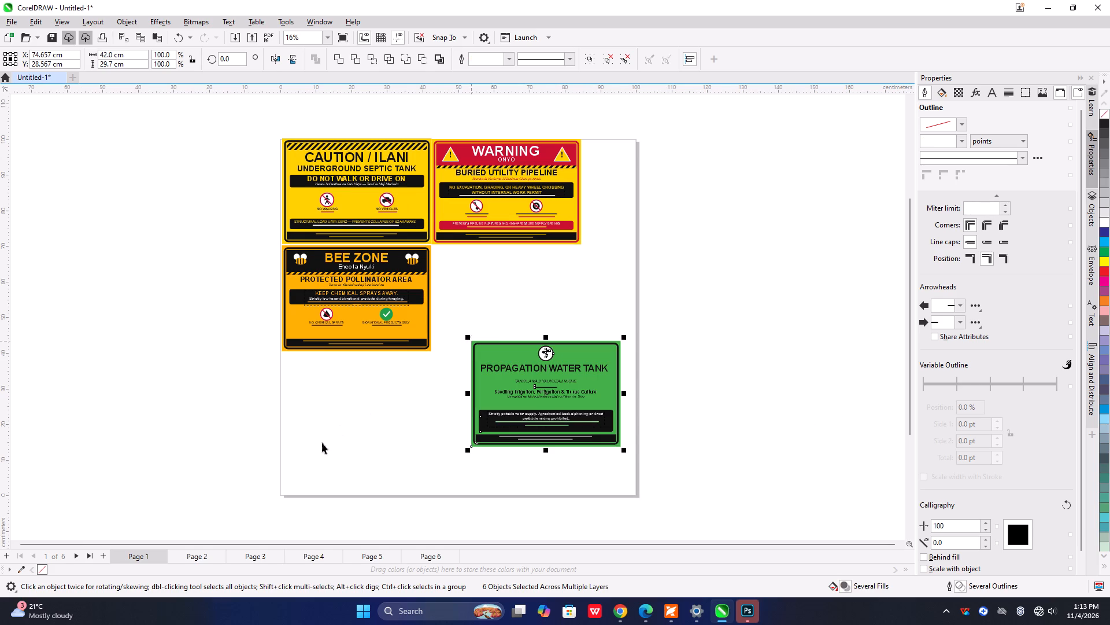
Look through the imported water tank signs on pages 2 to 6 and return to page 1.
click(203, 554)
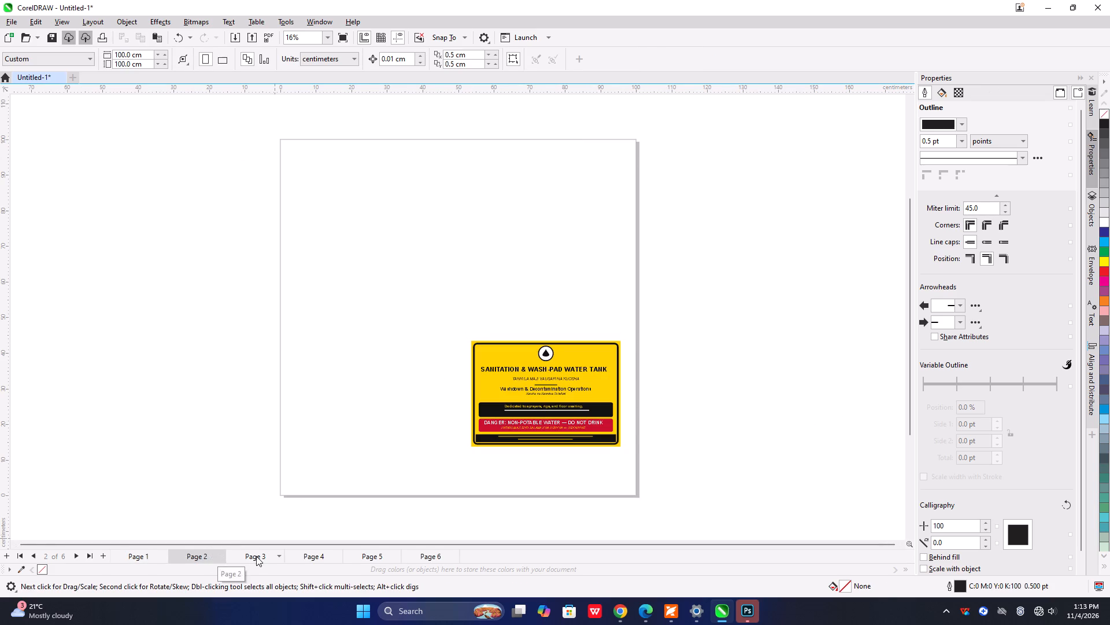
click(256, 556)
click(301, 556)
click(375, 560)
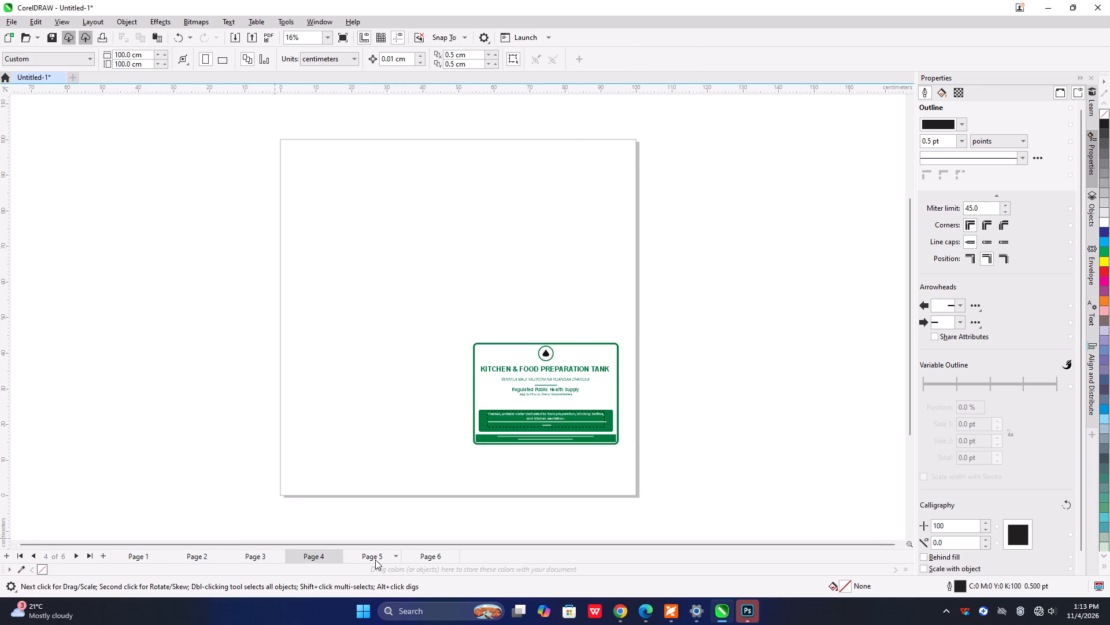
click(425, 554)
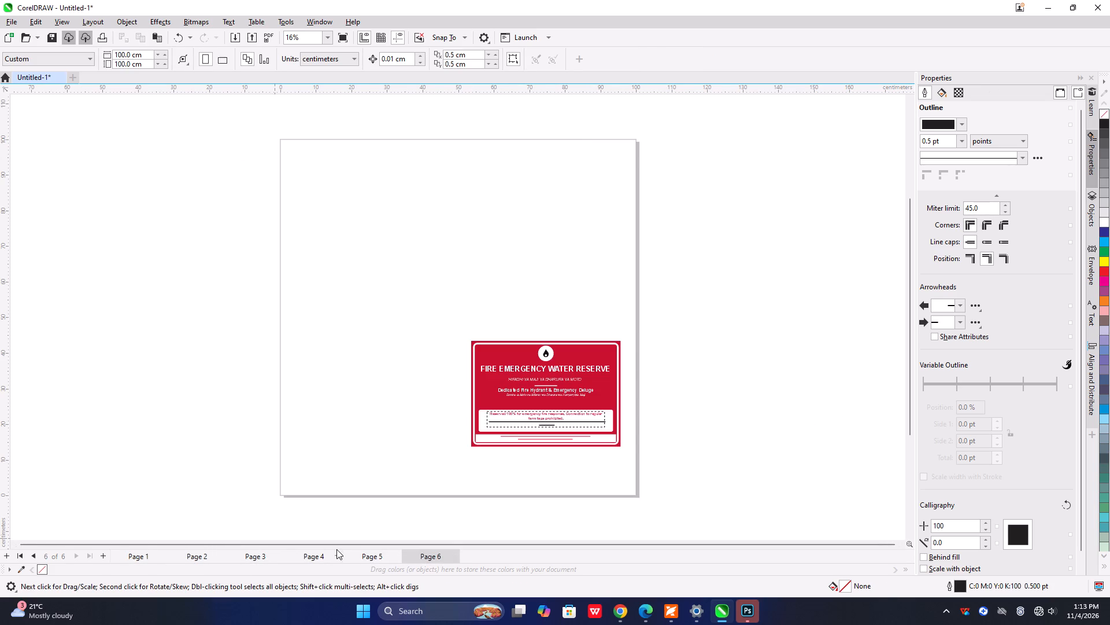
click(132, 553)
Move the PROPAGATION WATER TANK sign beside the BEE ZONE sign, below the WARNING sign, to about X 64.1 cm, Y 54.9 cm.
click(190, 410)
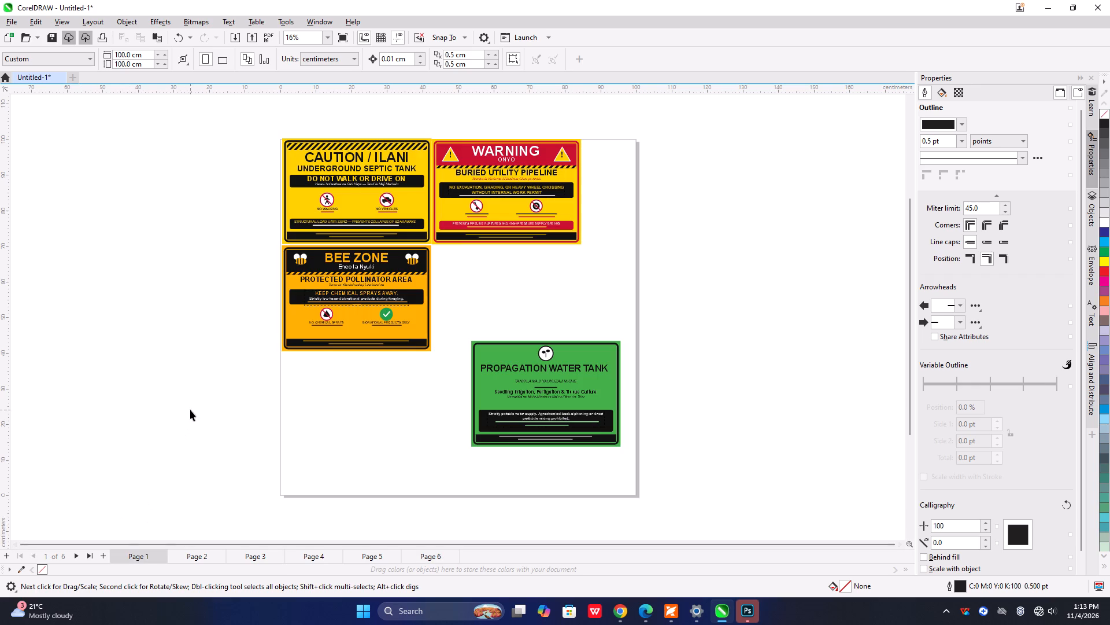
drag(458, 322, 458, 374)
drag(458, 374, 631, 472)
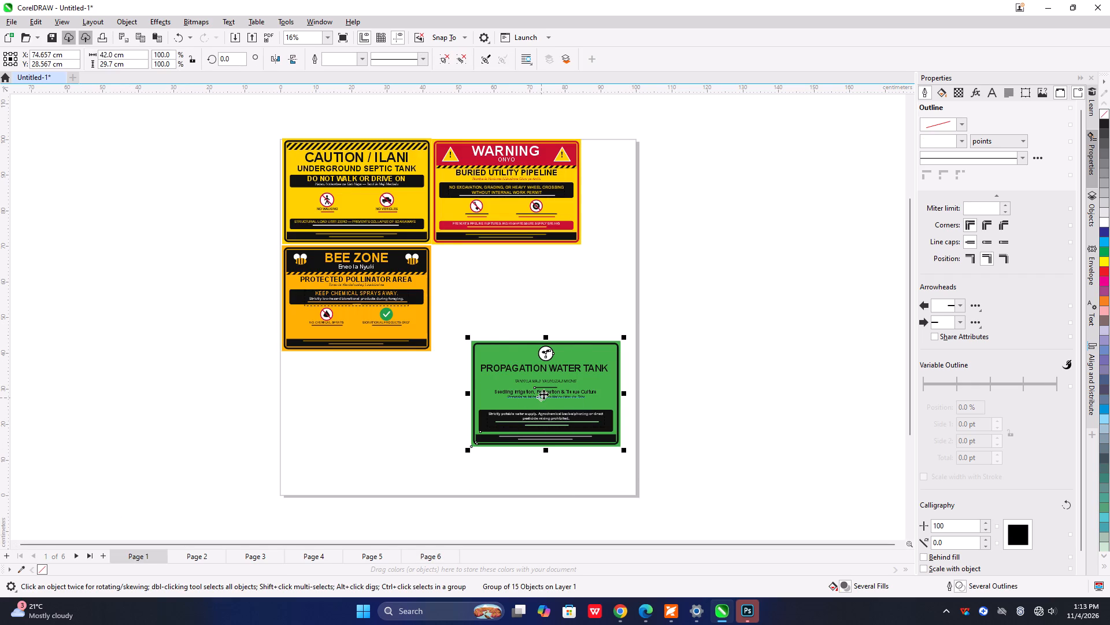
drag(543, 394, 503, 294)
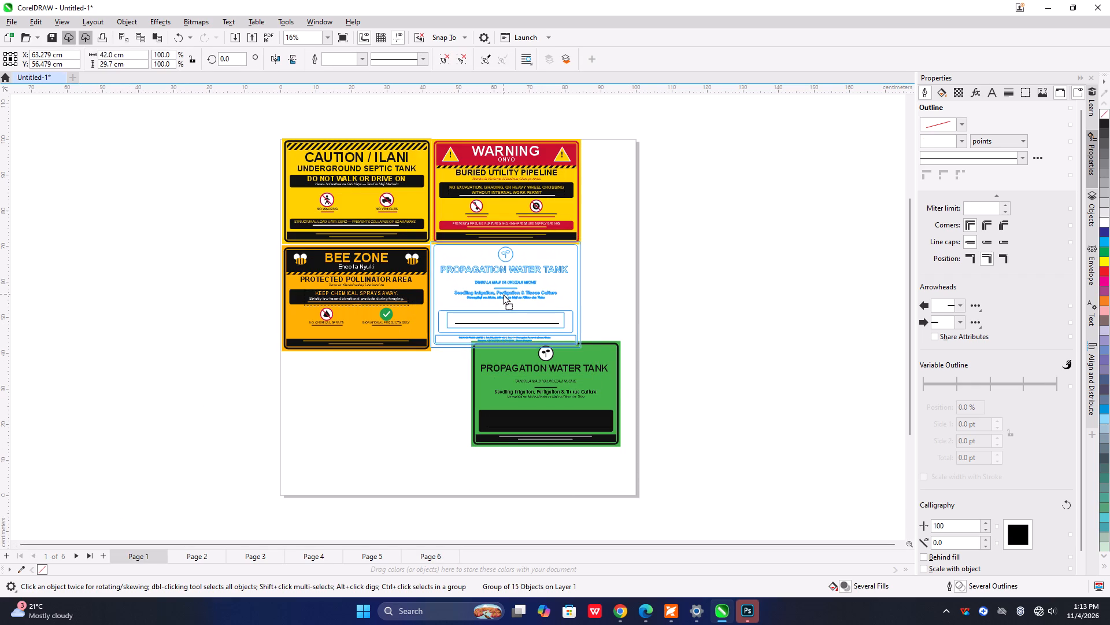
drag(503, 294, 505, 299)
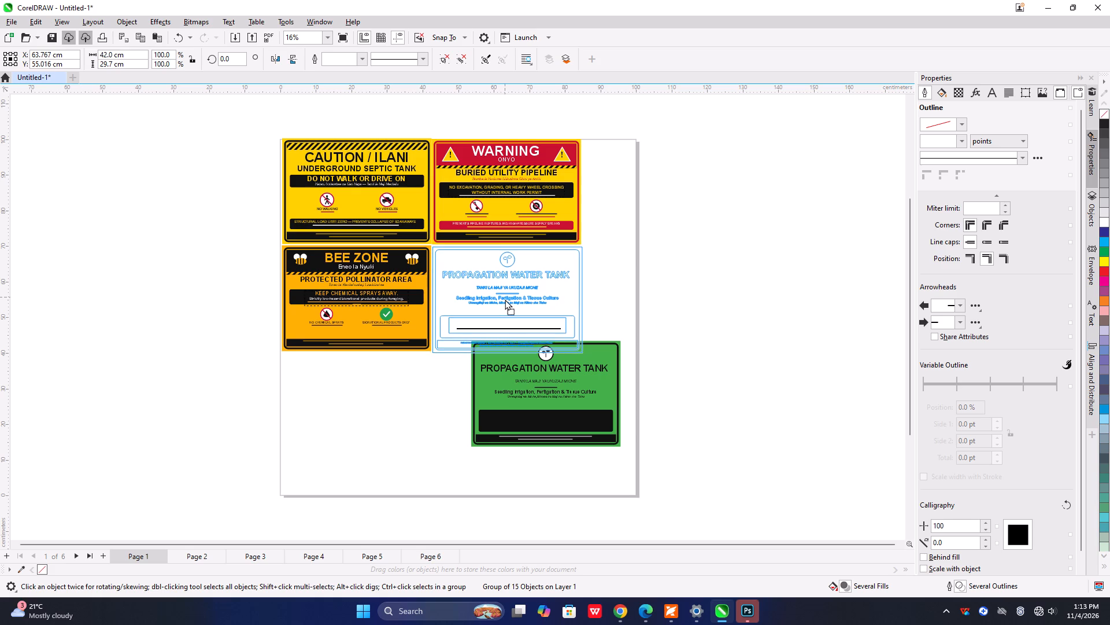
drag(505, 299, 505, 300)
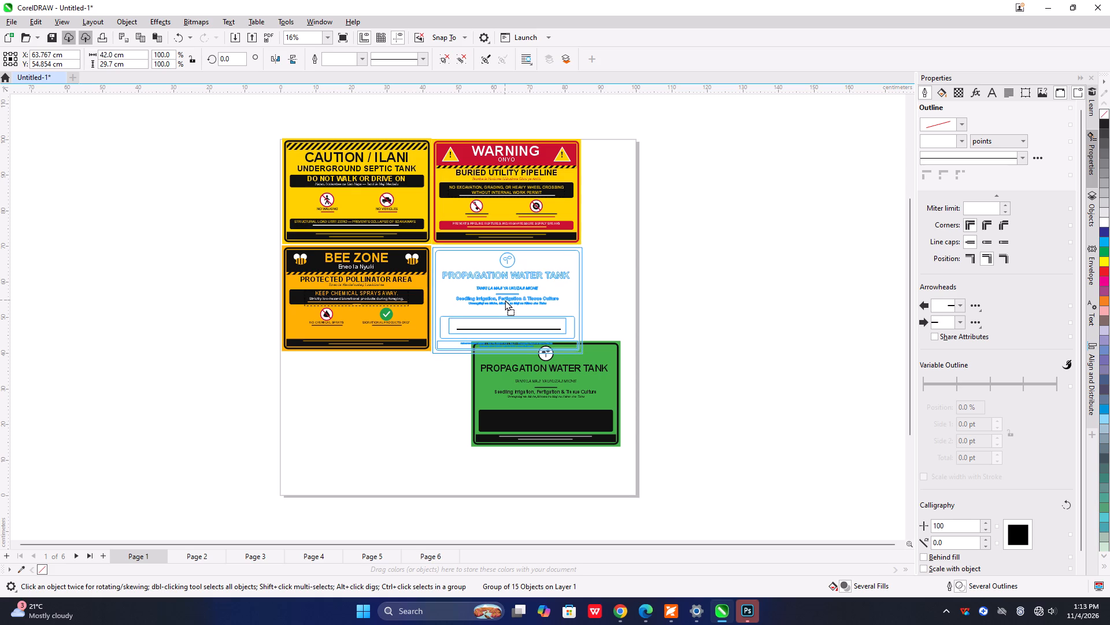
drag(505, 300, 506, 300)
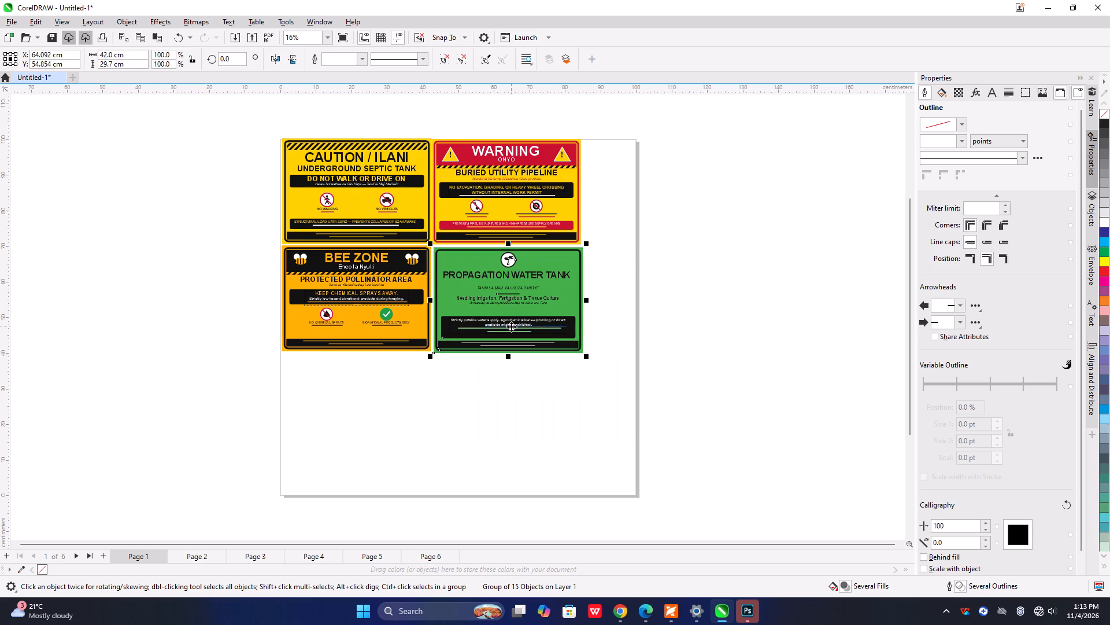
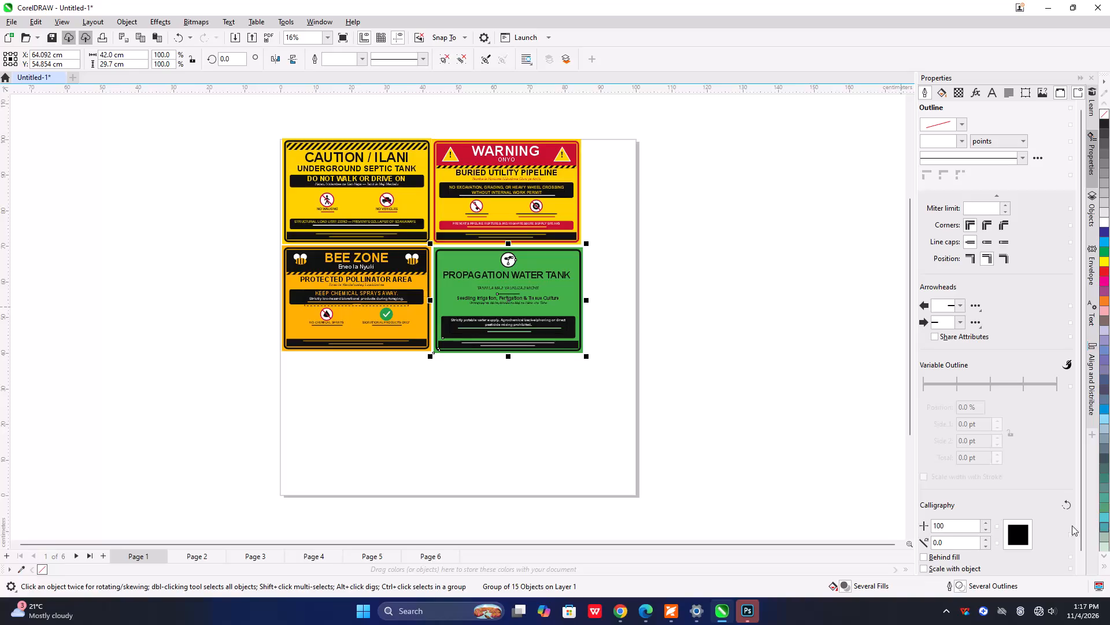
Resize the CAUTION / ILANI septic tank sign to 29.5 cm wide by 21 cm high.
click(332, 230)
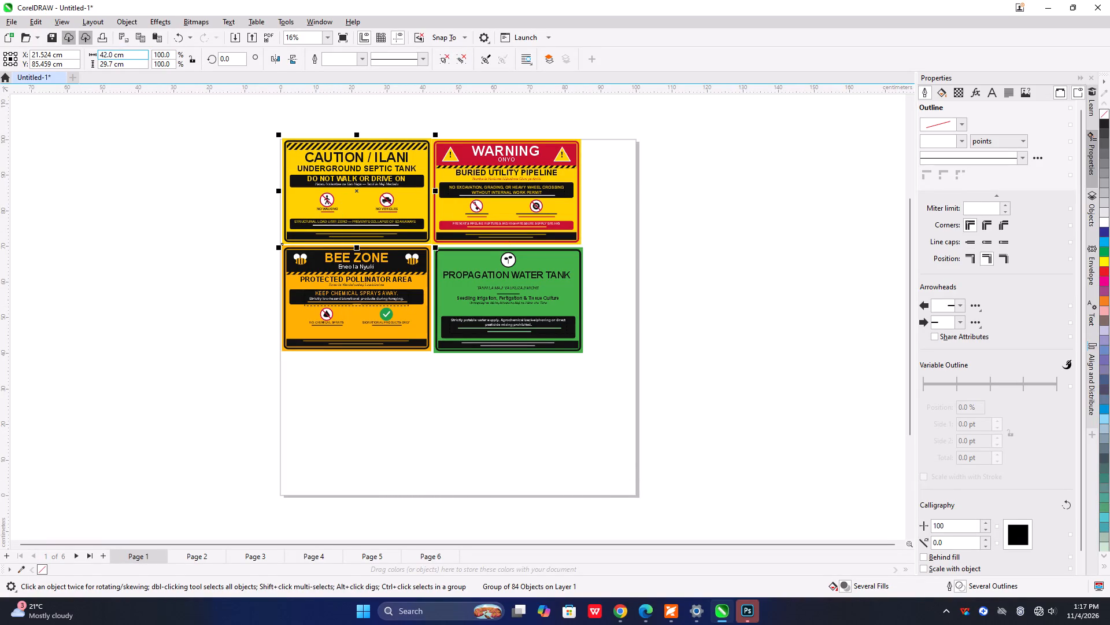
drag(129, 57, 1, 65)
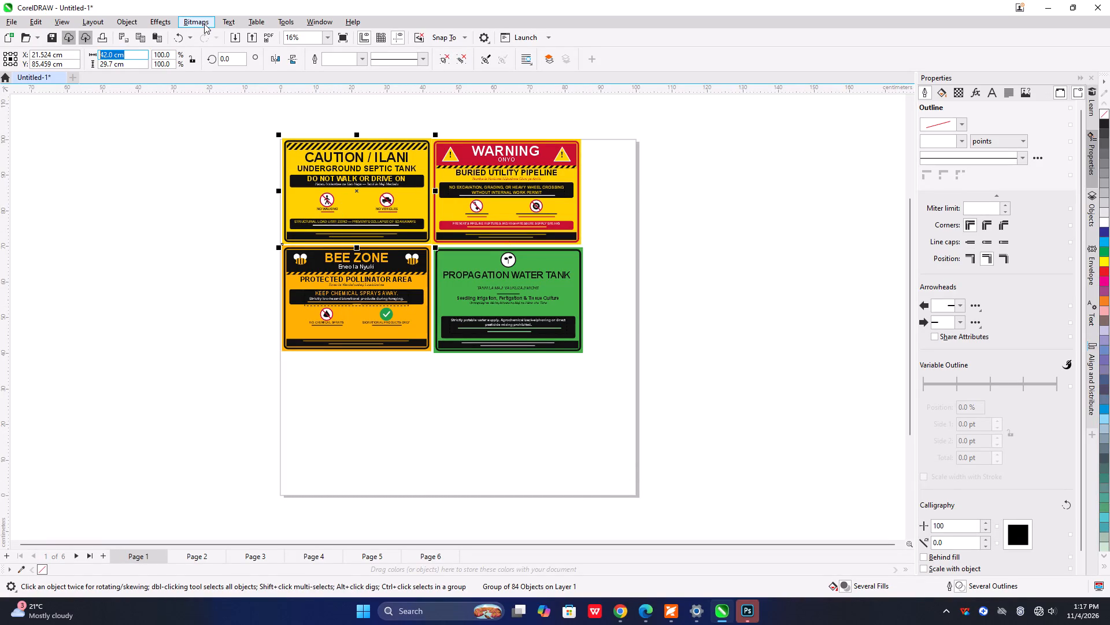
key(2)
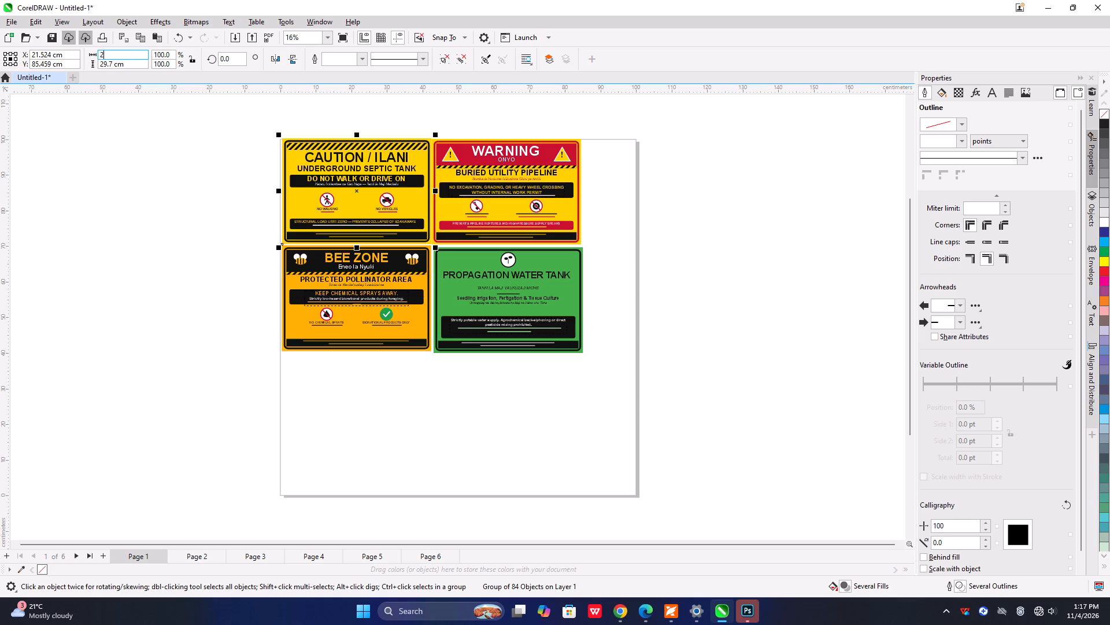
key(9)
text(.5)
drag(136, 62, 132, 64)
drag(132, 64, 14, 57)
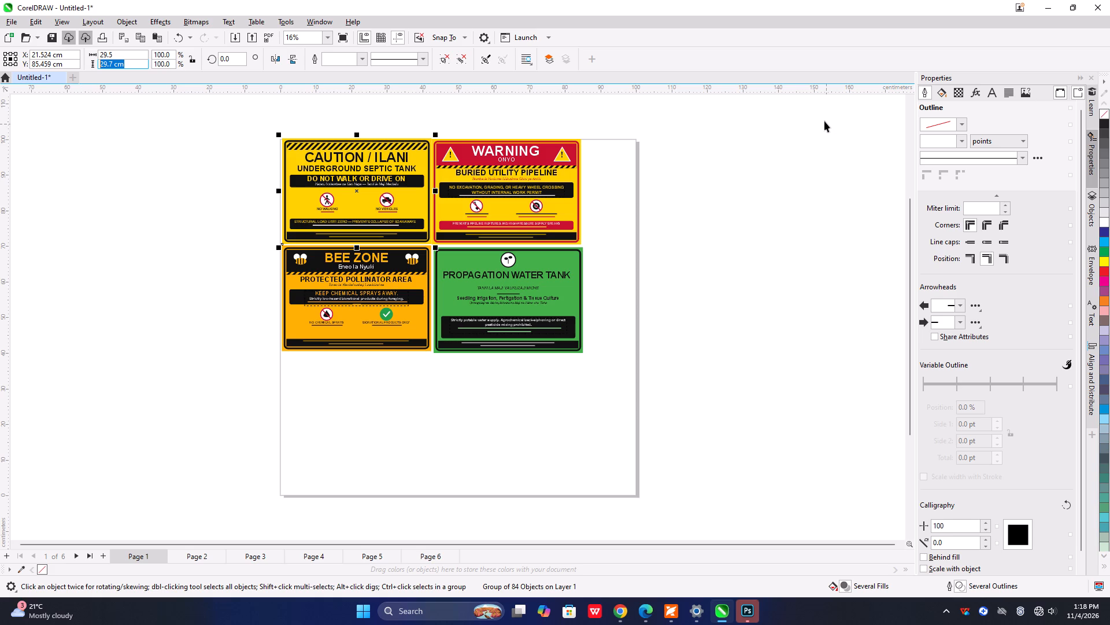
text(21)
key(Return)
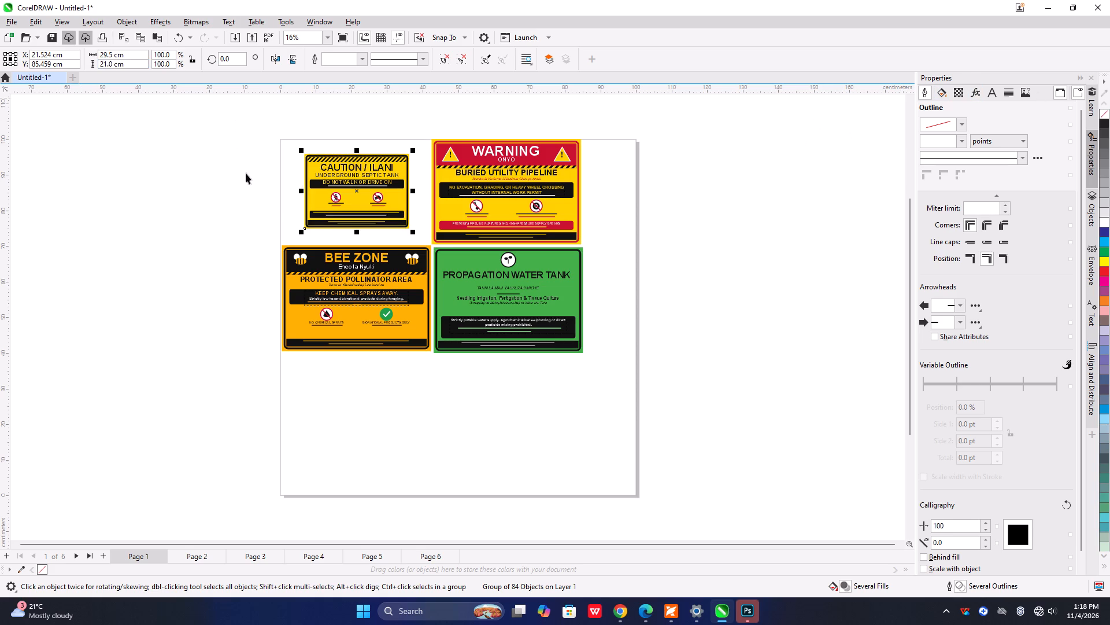
Move the resized CAUTION sign into the upper-left corner of the page, just inside the page edges.
drag(343, 199, 336, 191)
drag(336, 190, 316, 182)
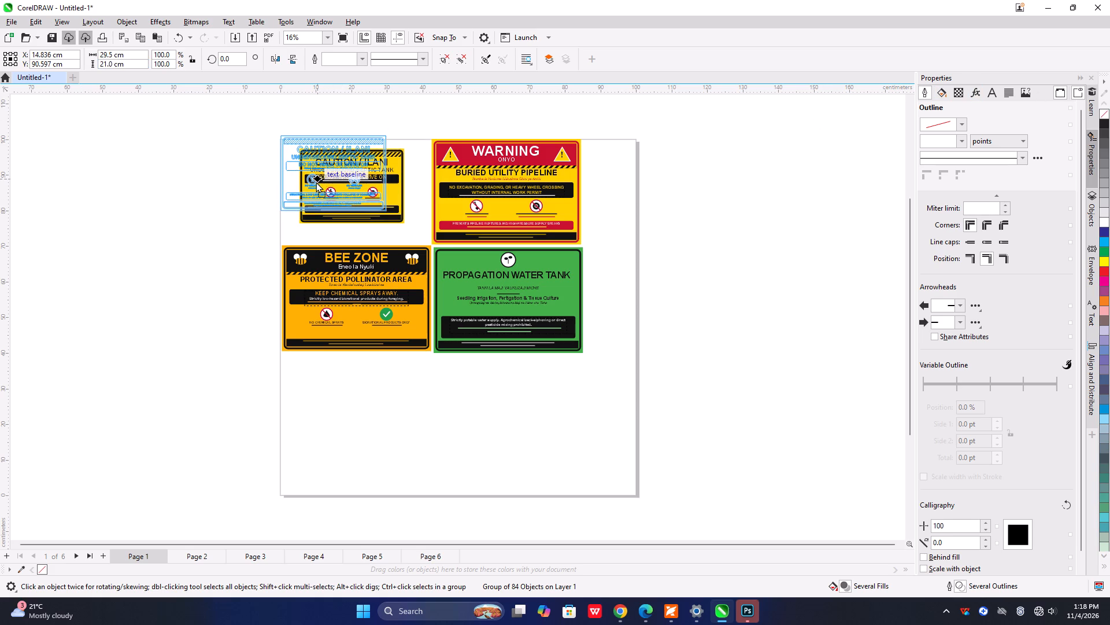
drag(316, 182, 318, 184)
Resize the BEE ZONE sign to 29.5 cm wide by 21 cm high.
click(368, 315)
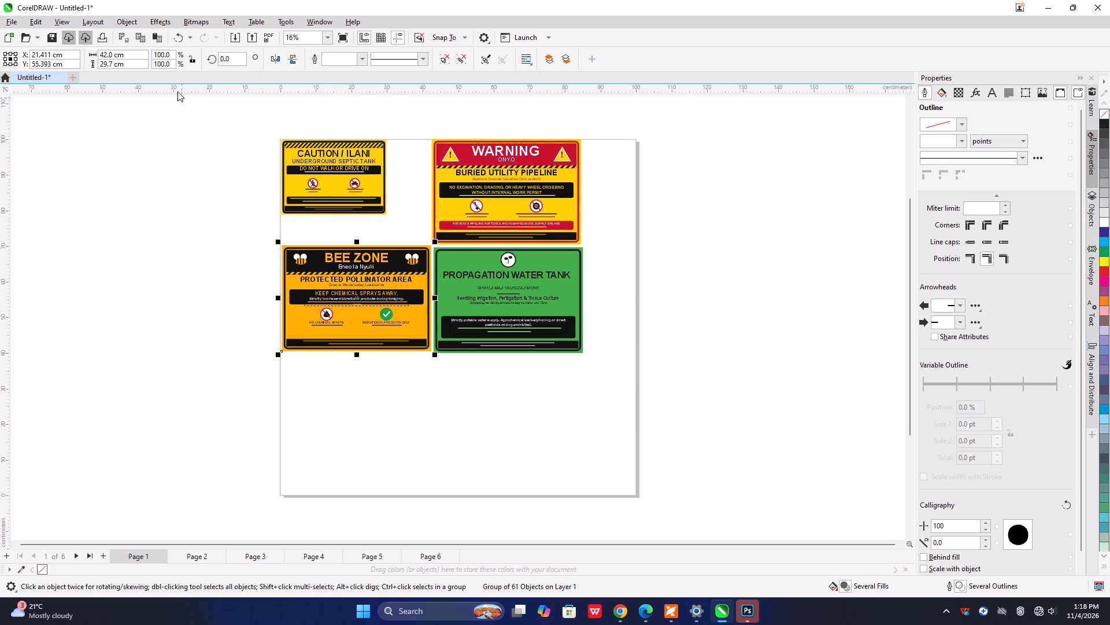
drag(134, 53, 0, 53)
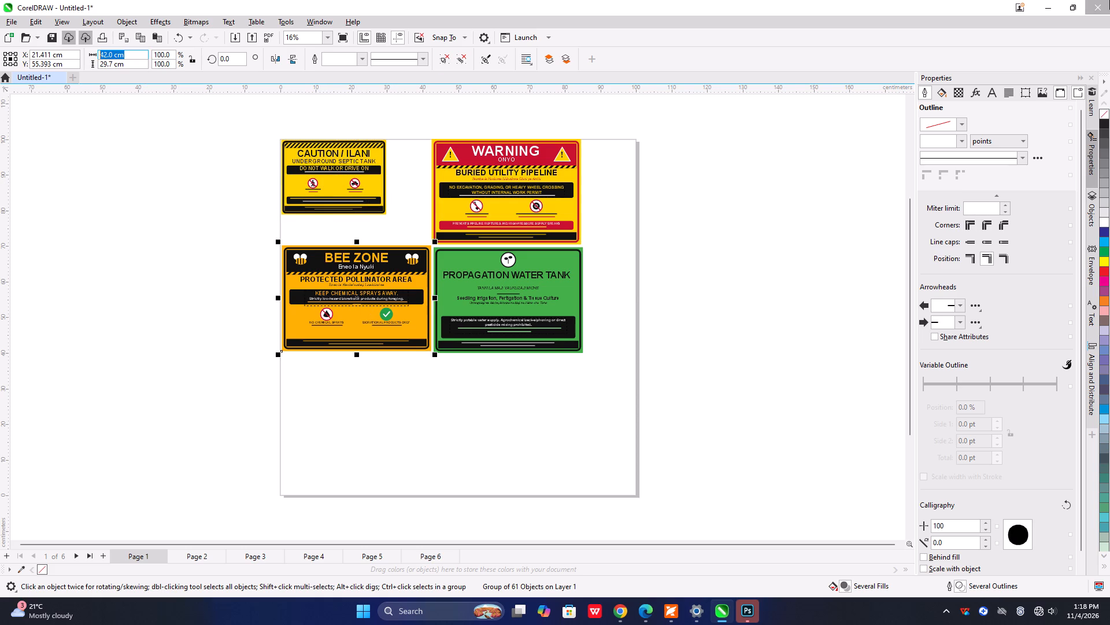
key(2)
key(9)
text(.5)
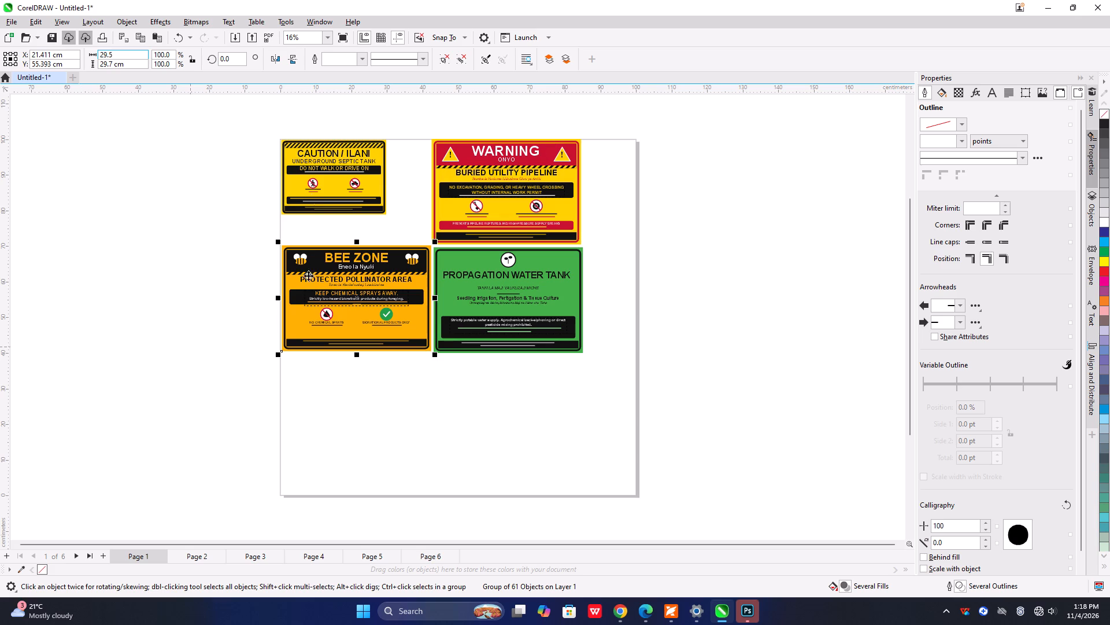
drag(131, 63, 64, 64)
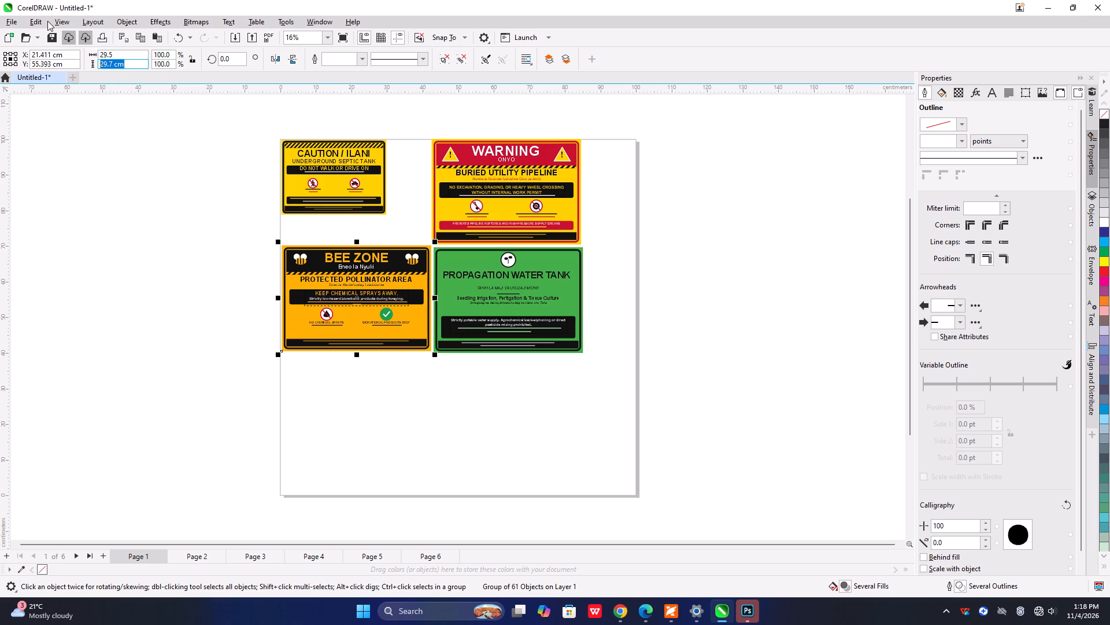
text(21)
key(Return)
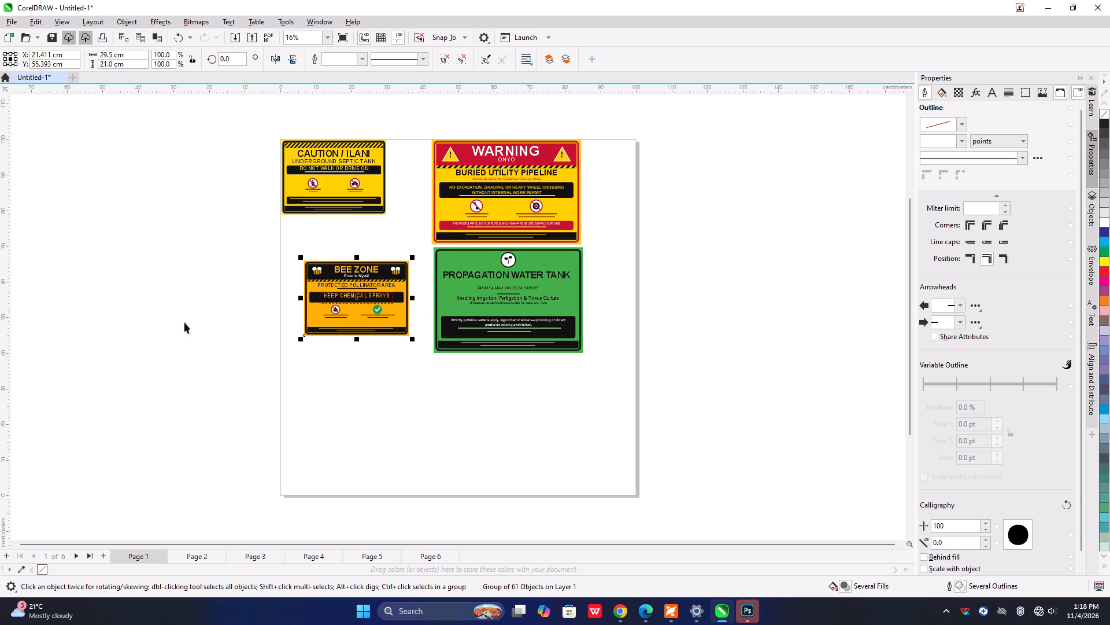
Move the BEE ZONE sign directly below the CAUTION sign with a small gap, to about X 14.8 cm, Y 67.9 cm.
drag(361, 313, 338, 270)
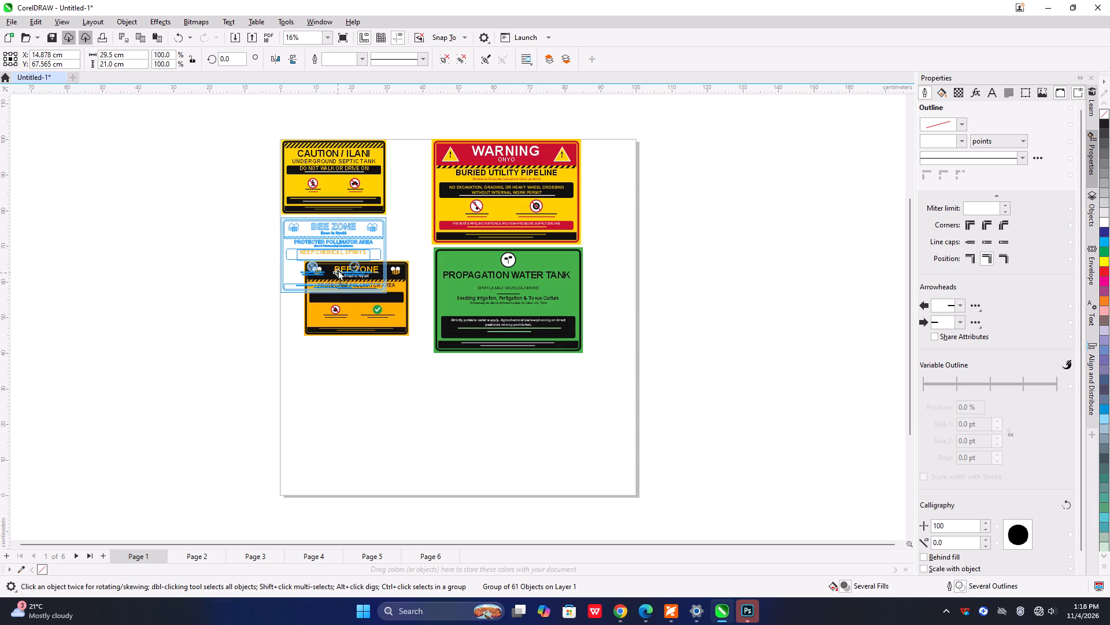
drag(338, 270, 336, 269)
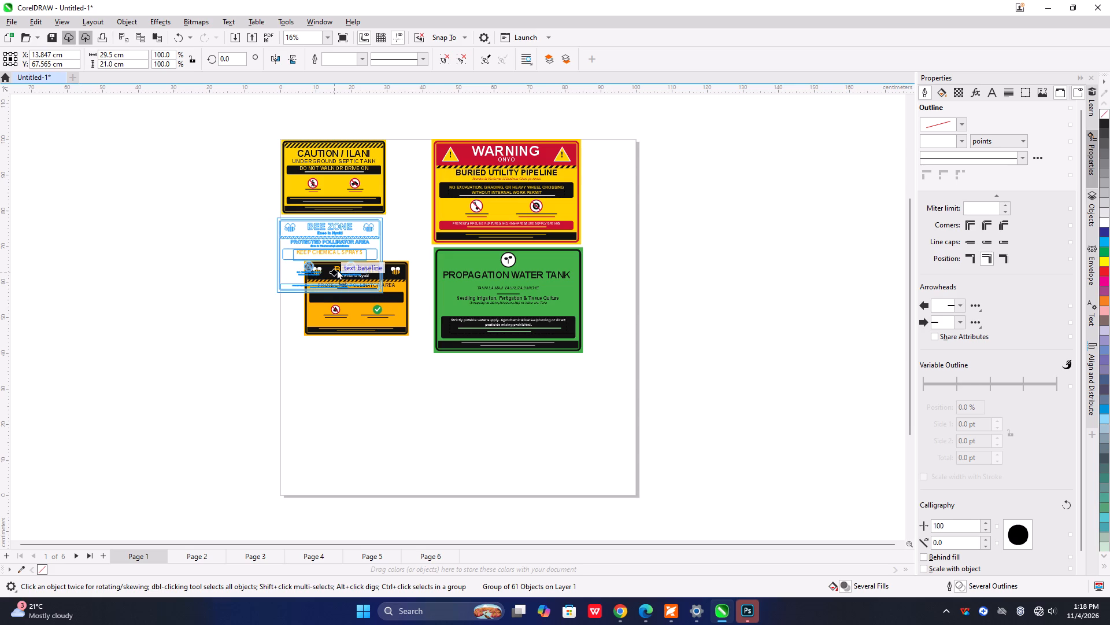
drag(336, 269, 338, 269)
scroll(338, 269, up, 8)
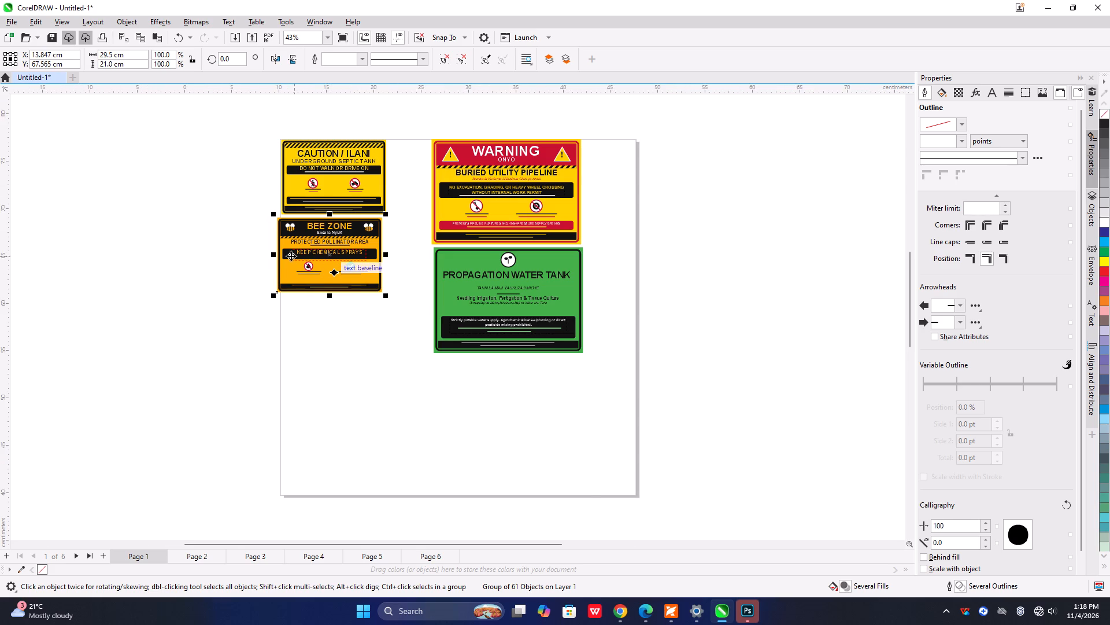
drag(333, 246, 346, 238)
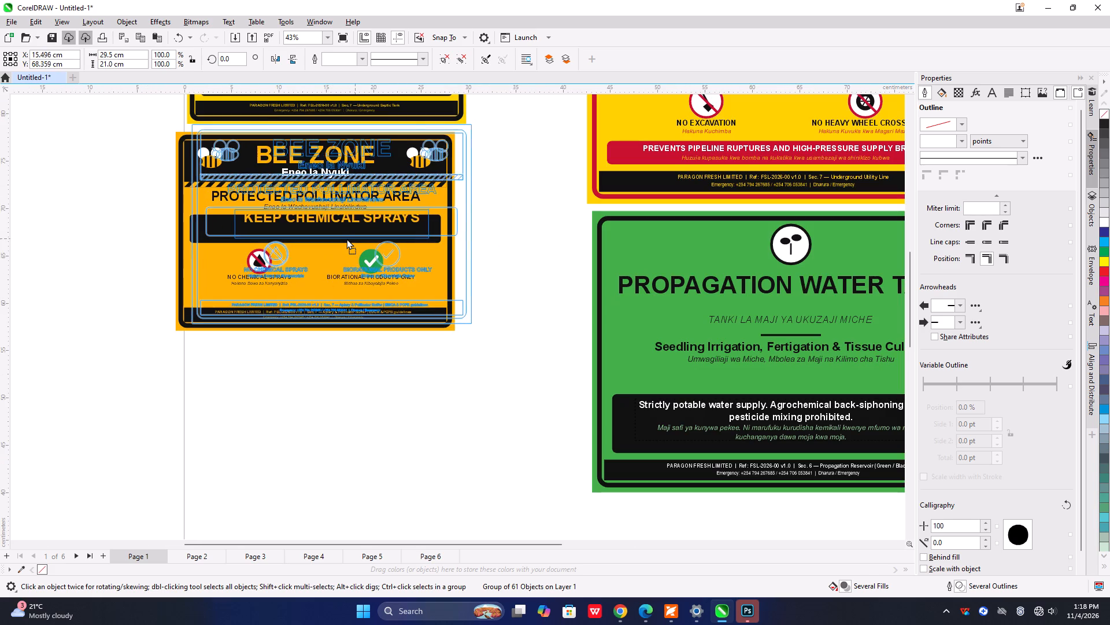
drag(346, 238, 342, 242)
Resize the WARNING buried utility pipeline sign to 29.5 cm wide by 21 cm high.
scroll(560, 319, down, 5)
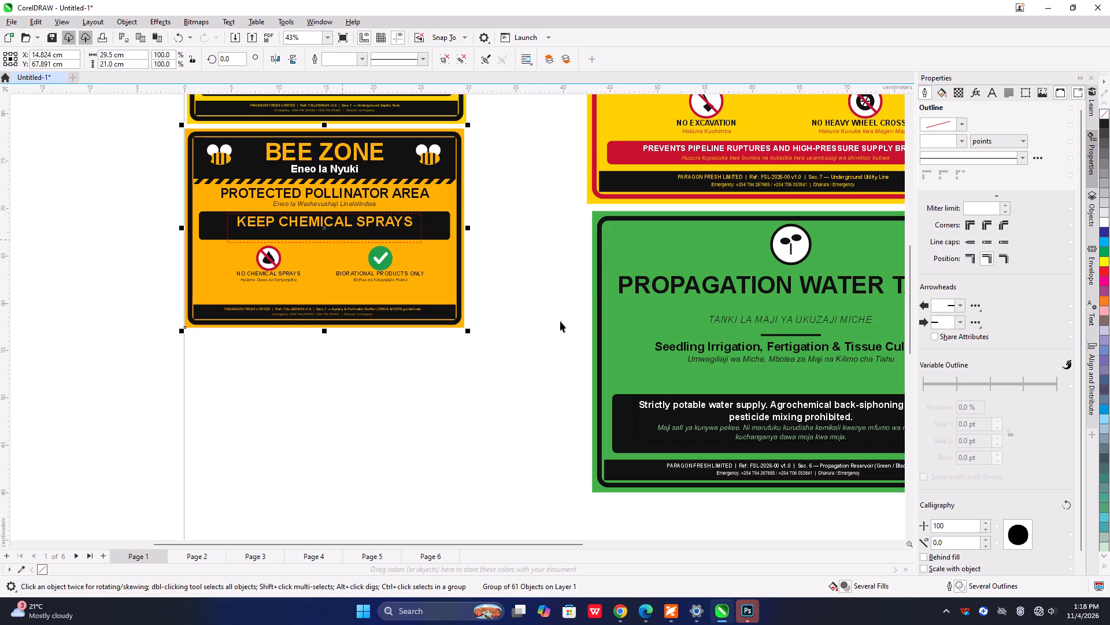
scroll(560, 321, down, 3)
click(627, 220)
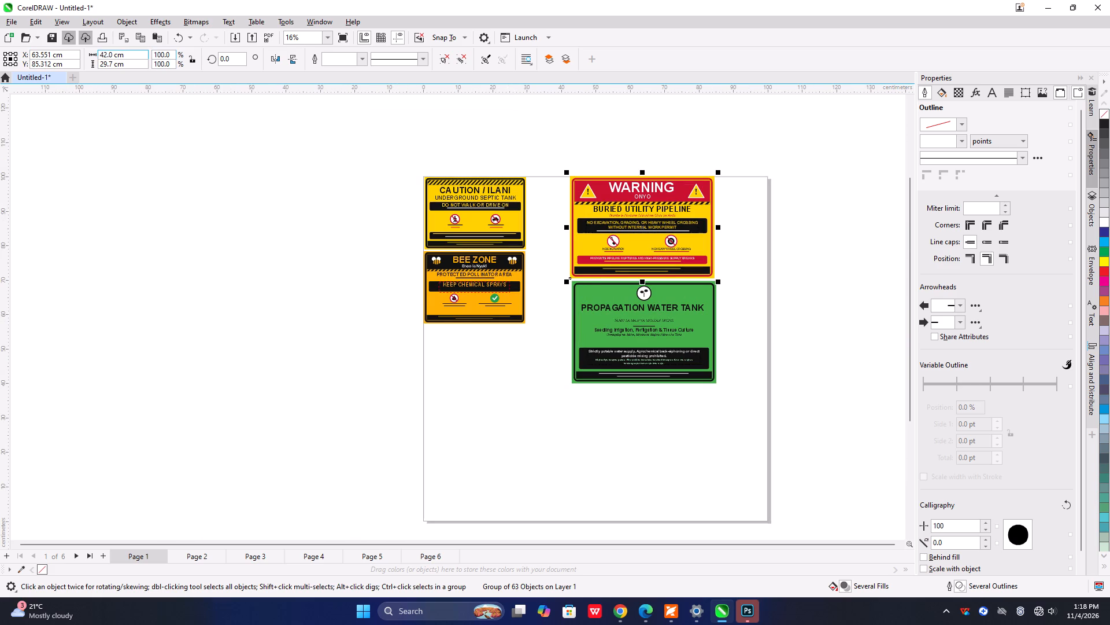
drag(142, 57, 12, 64)
key(2)
key(9)
key(period)
key(5)
drag(136, 63, 27, 73)
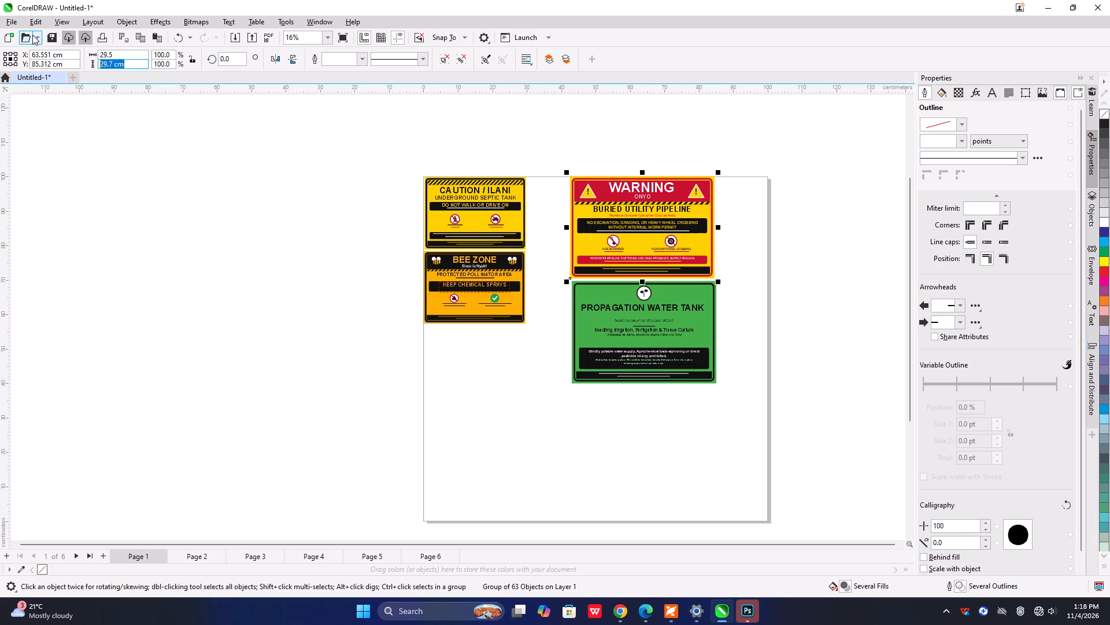
key(2)
key(1)
key(Return)
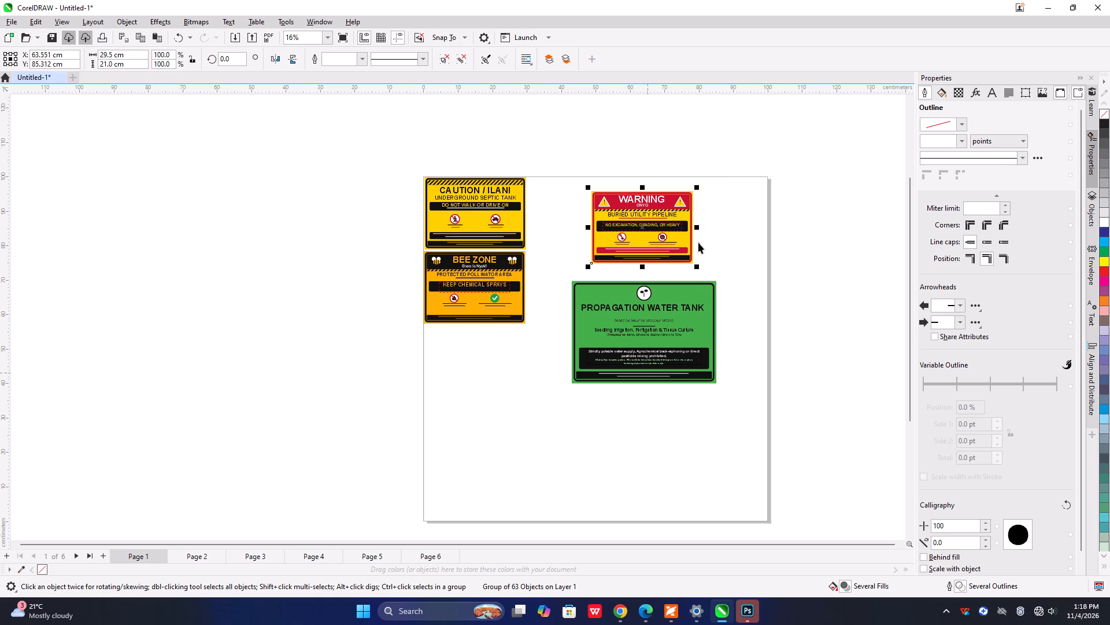
Move the WARNING sign beside the CAUTION sign, level with it and with a small gap, to about X 44.8 cm, Y 89.4 cm.
drag(668, 244, 601, 233)
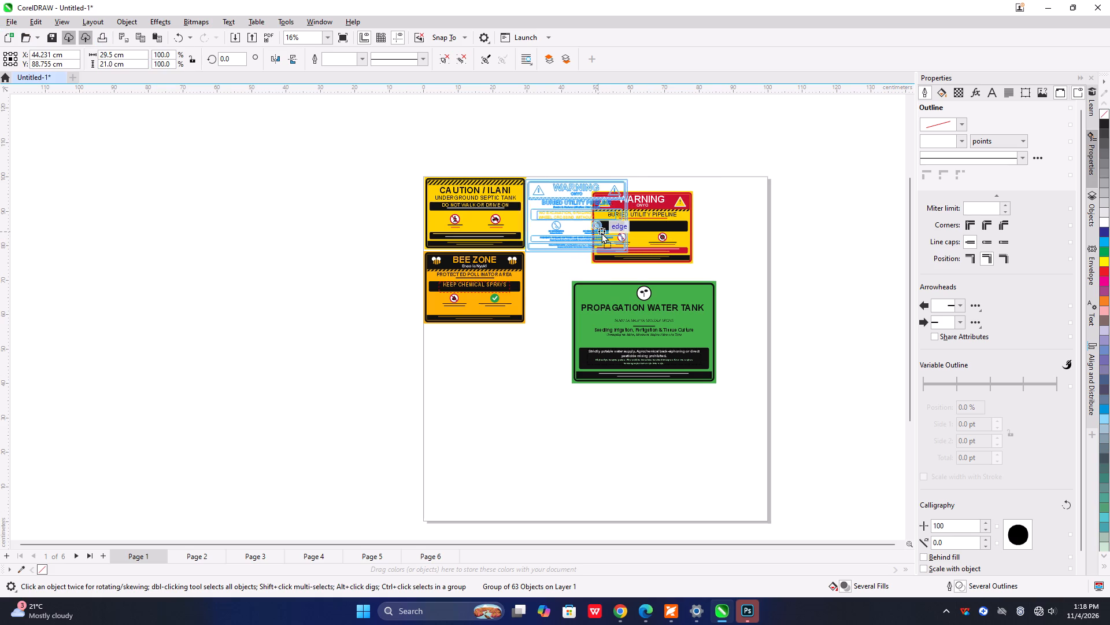
drag(601, 233, 601, 226)
scroll(601, 227, up, 15)
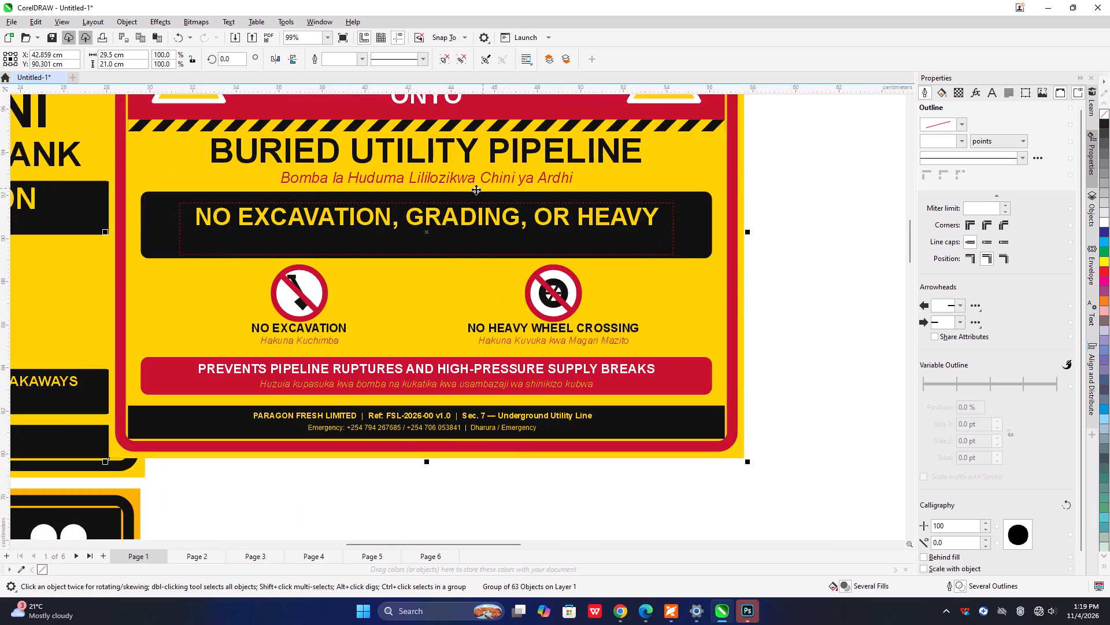
scroll(465, 190, up, 3)
scroll(574, 223, down, 14)
scroll(424, 164, down, 3)
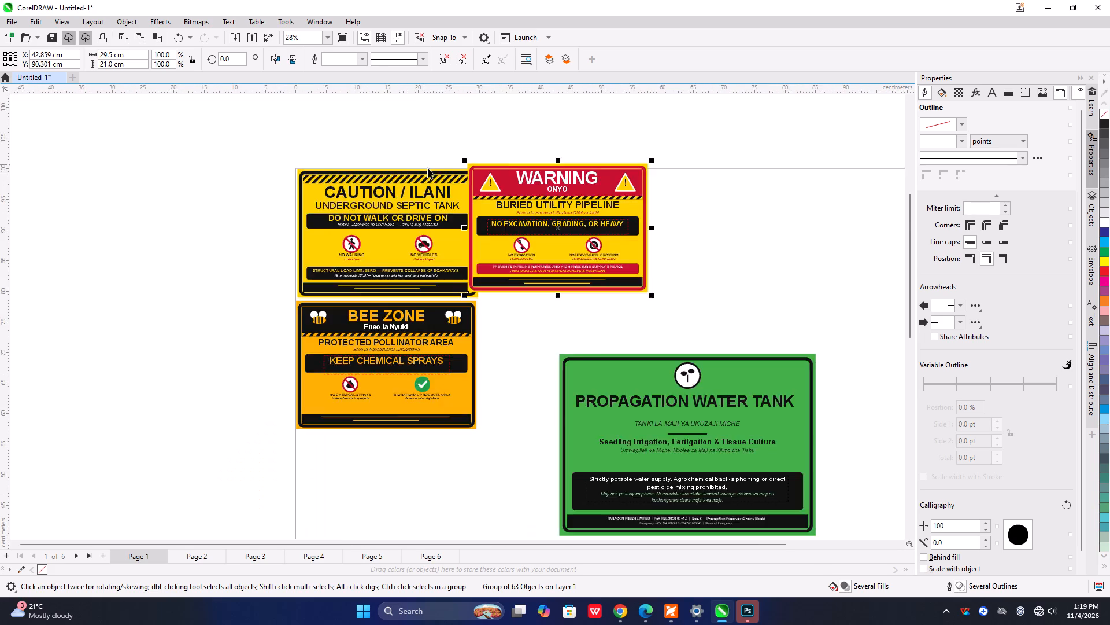
scroll(384, 167, up, 9)
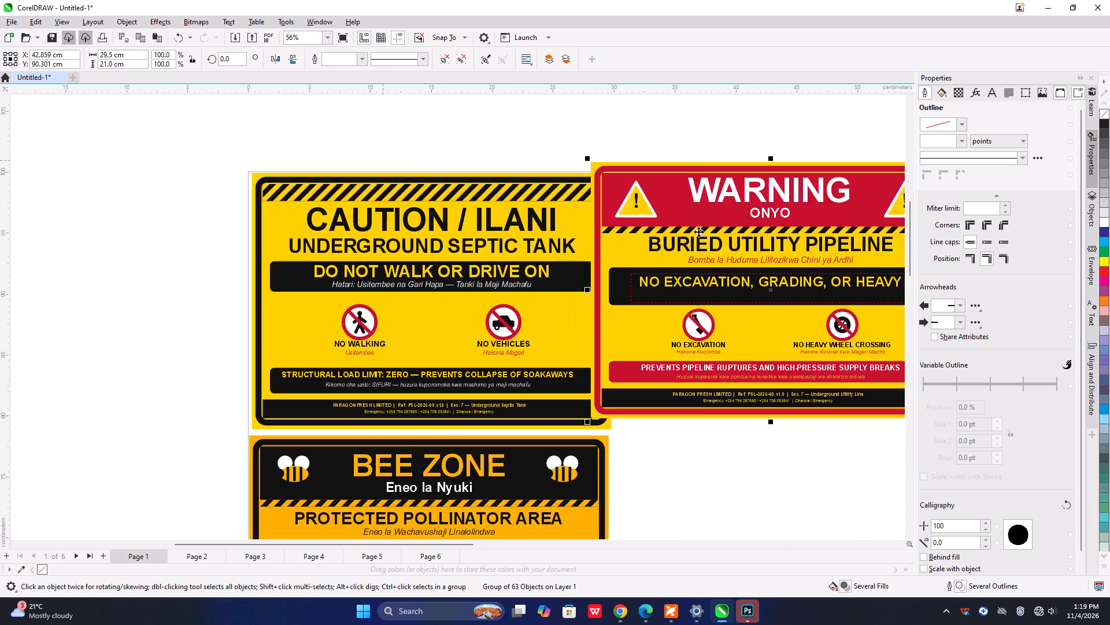
drag(712, 238, 733, 251)
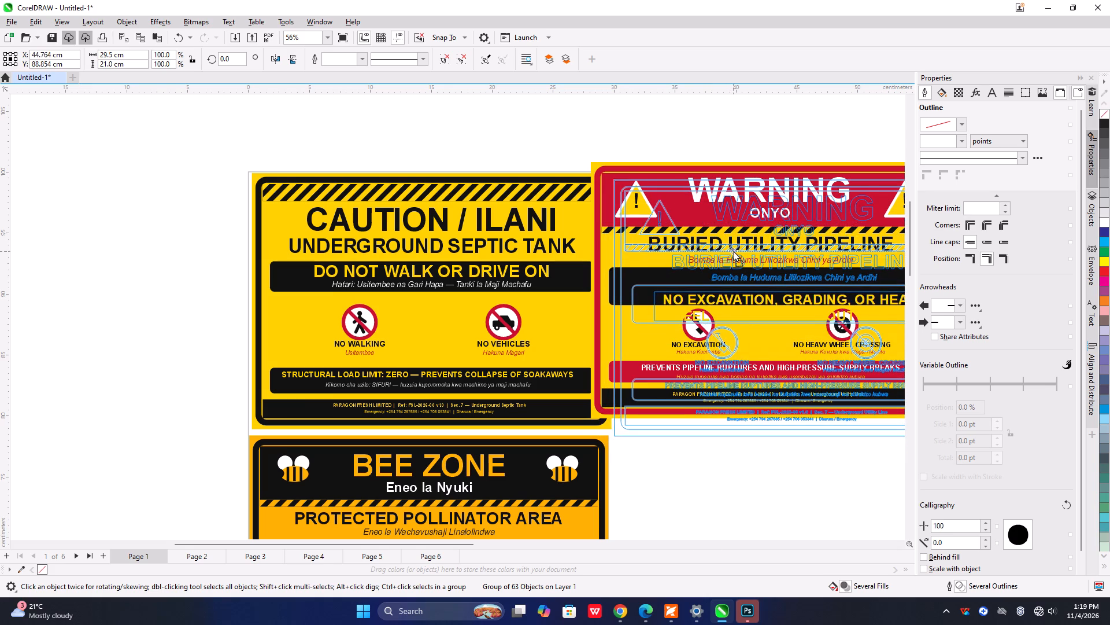
drag(733, 251, 734, 245)
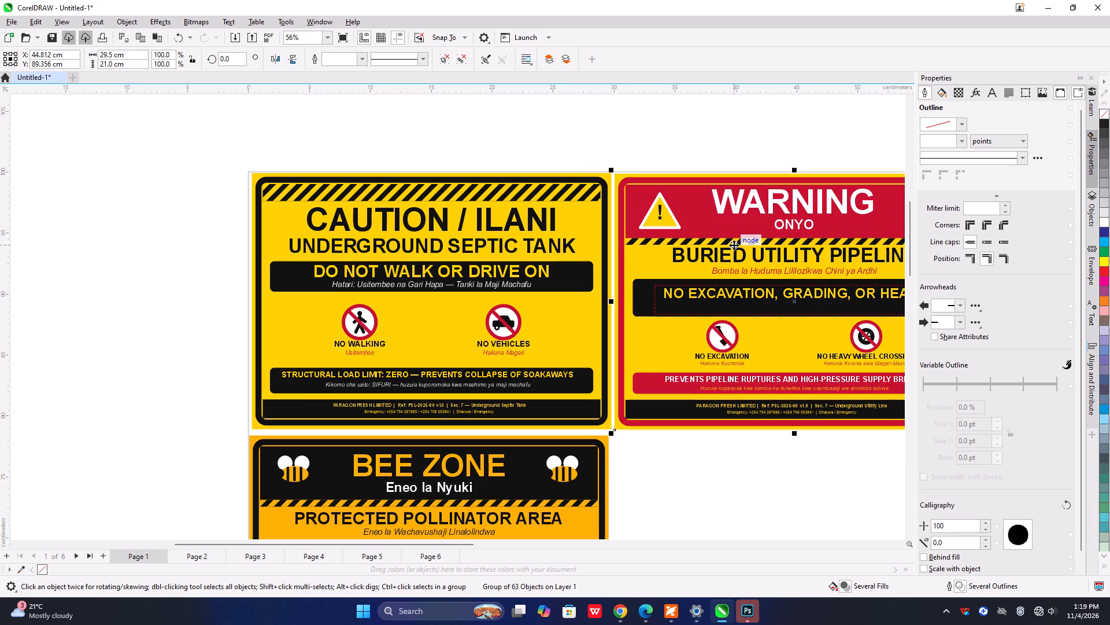
Resize the PROPAGATION WATER TANK sign to 29.5 cm wide by 21 cm high.
scroll(726, 259, down, 10)
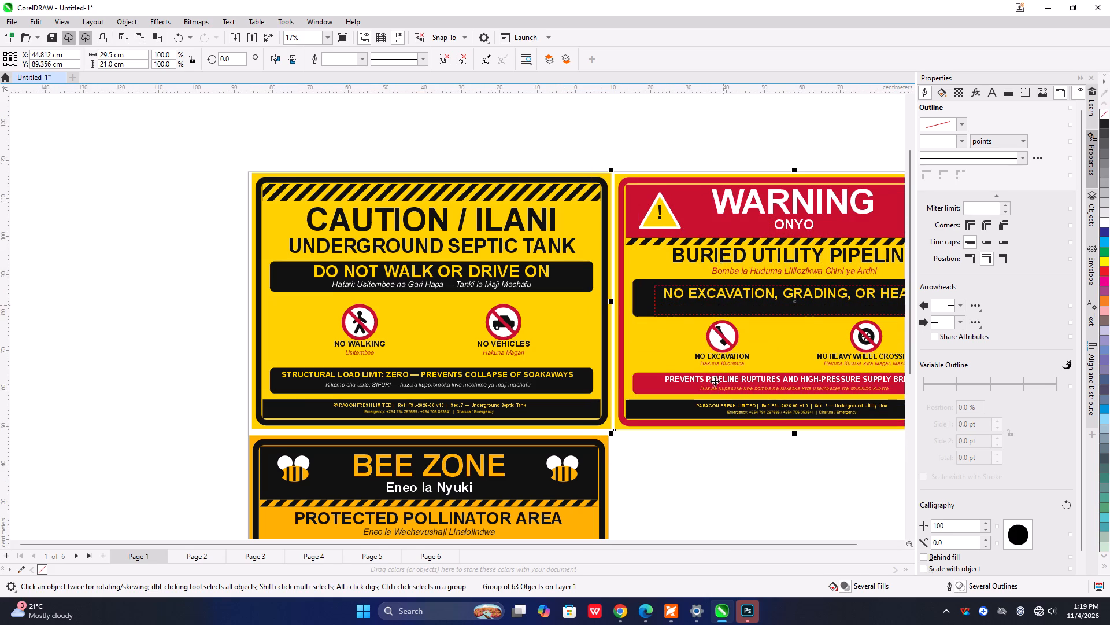
scroll(711, 400, down, 3)
click(780, 410)
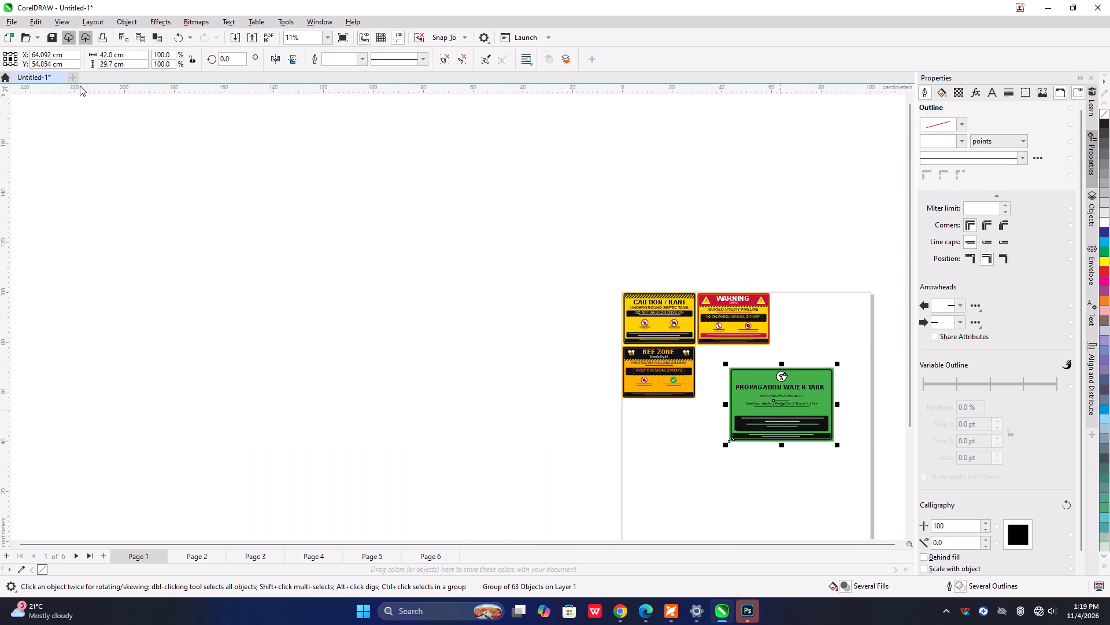
drag(127, 54, 33, 42)
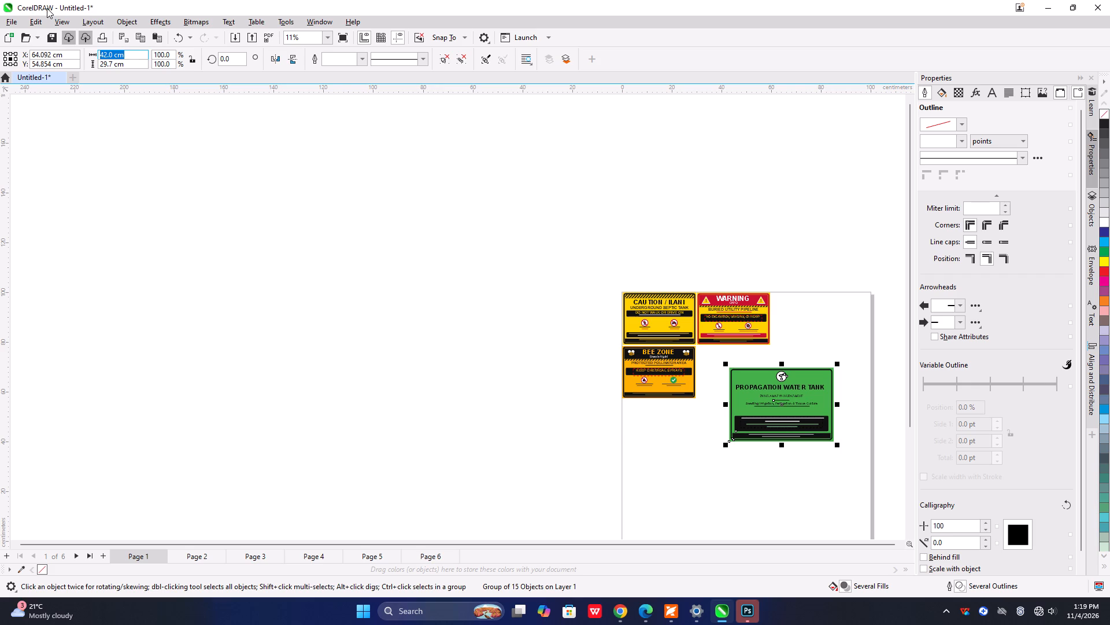
key(2)
key(9)
key(period)
key(5)
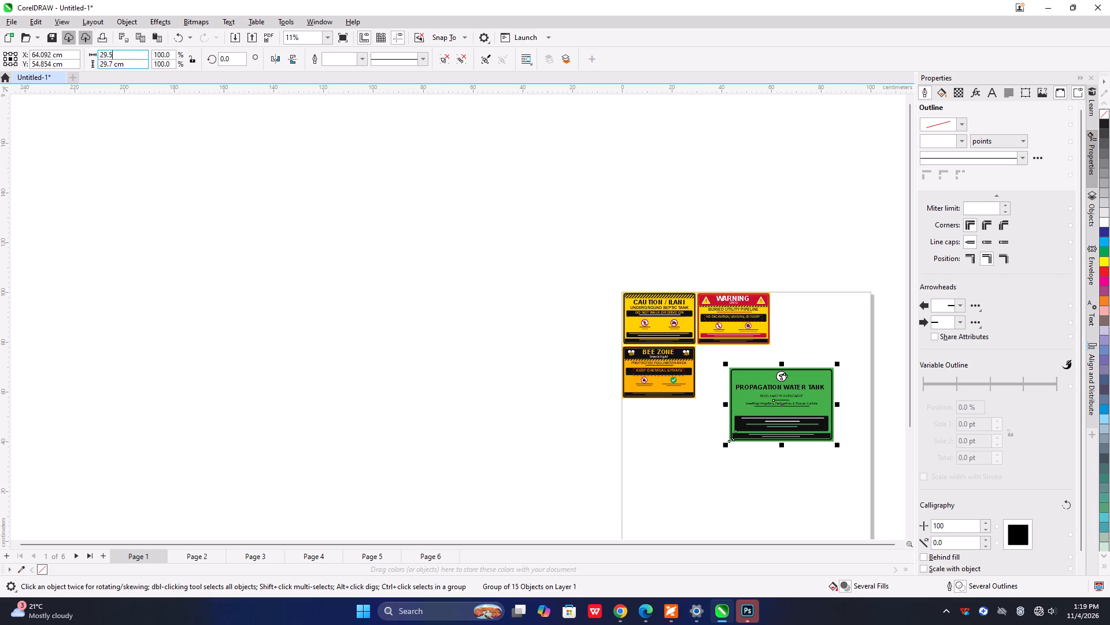
drag(129, 60, 58, 58)
key(2)
key(1)
key(Return)
Move the PROPAGATION WATER TANK sign below the WARNING sign, level with the BEE ZONE sign, to about X 44.8 cm, Y 67.9 cm.
scroll(882, 441, up, 4)
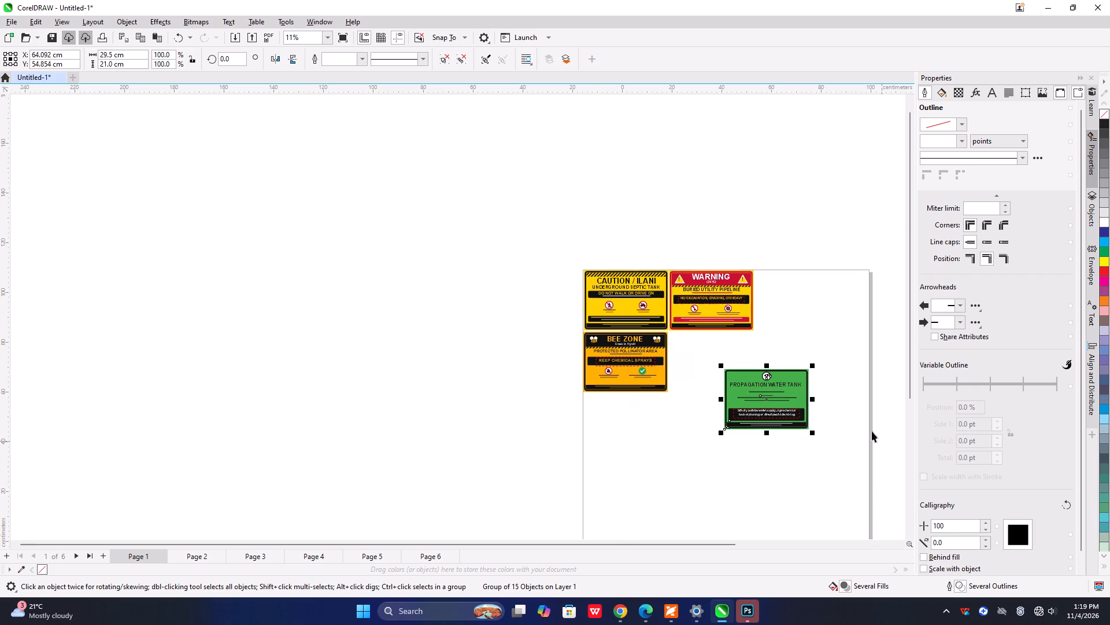
scroll(872, 431, up, 4)
drag(683, 393, 620, 347)
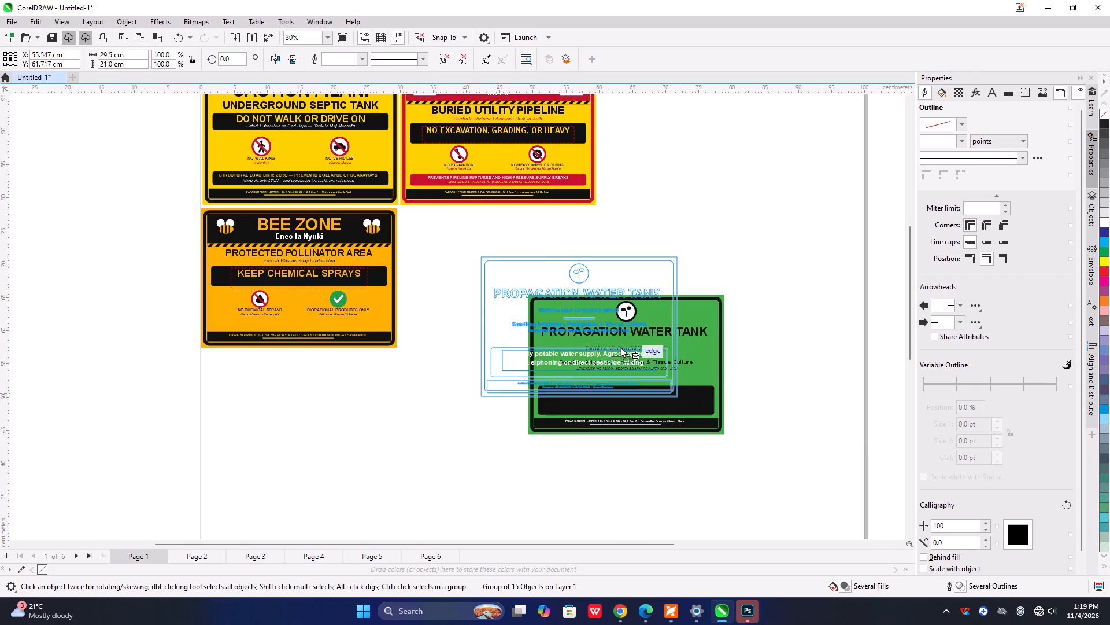
drag(620, 347, 555, 304)
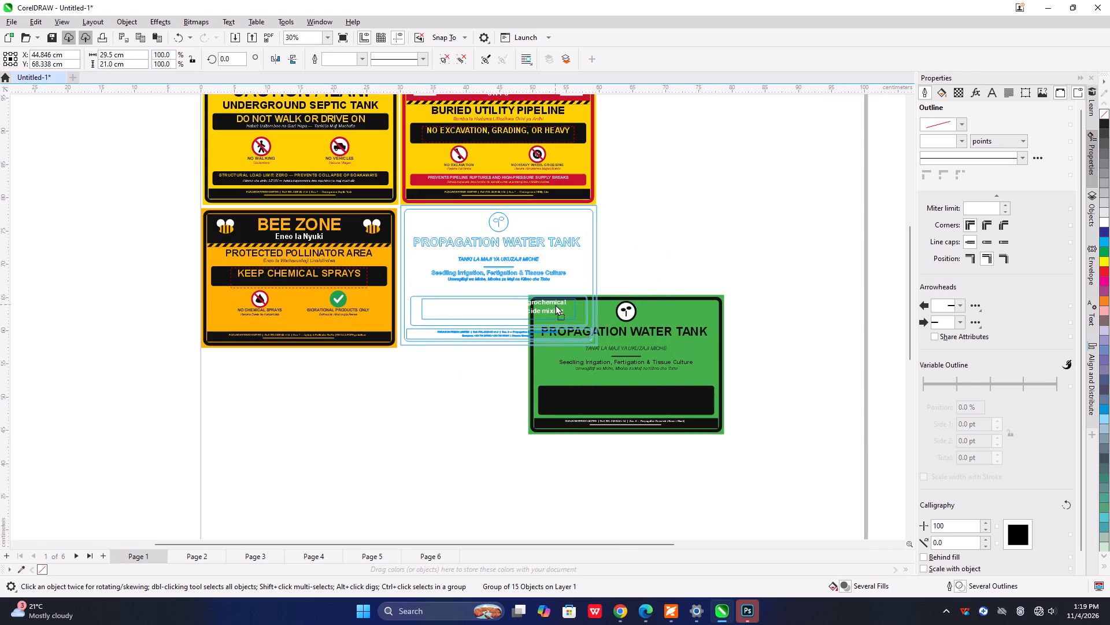
drag(555, 304, 552, 307)
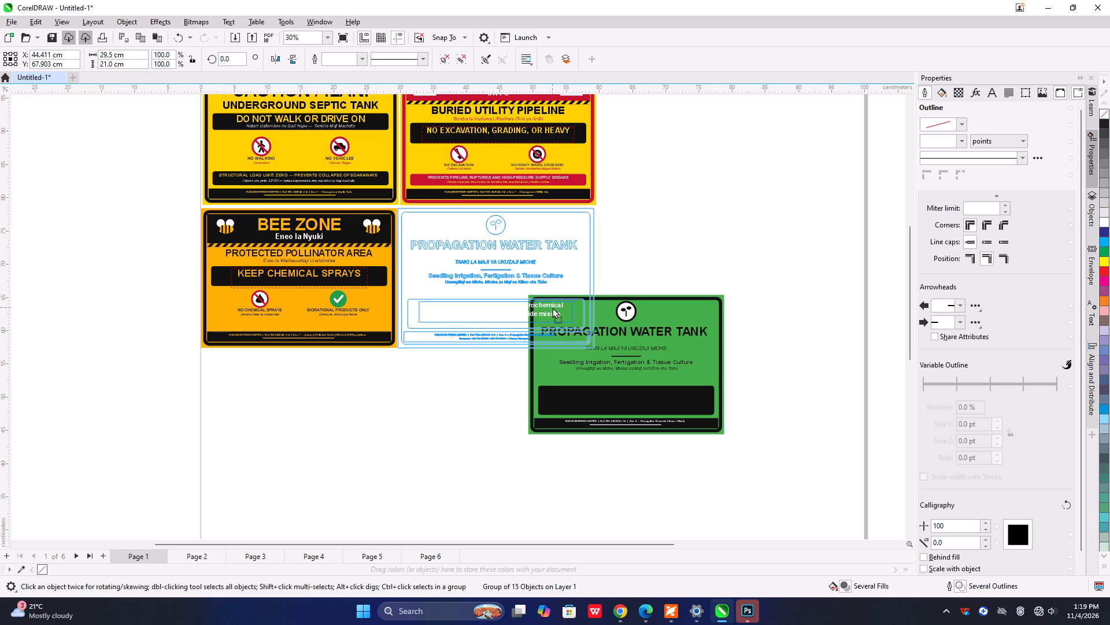
drag(552, 307, 555, 307)
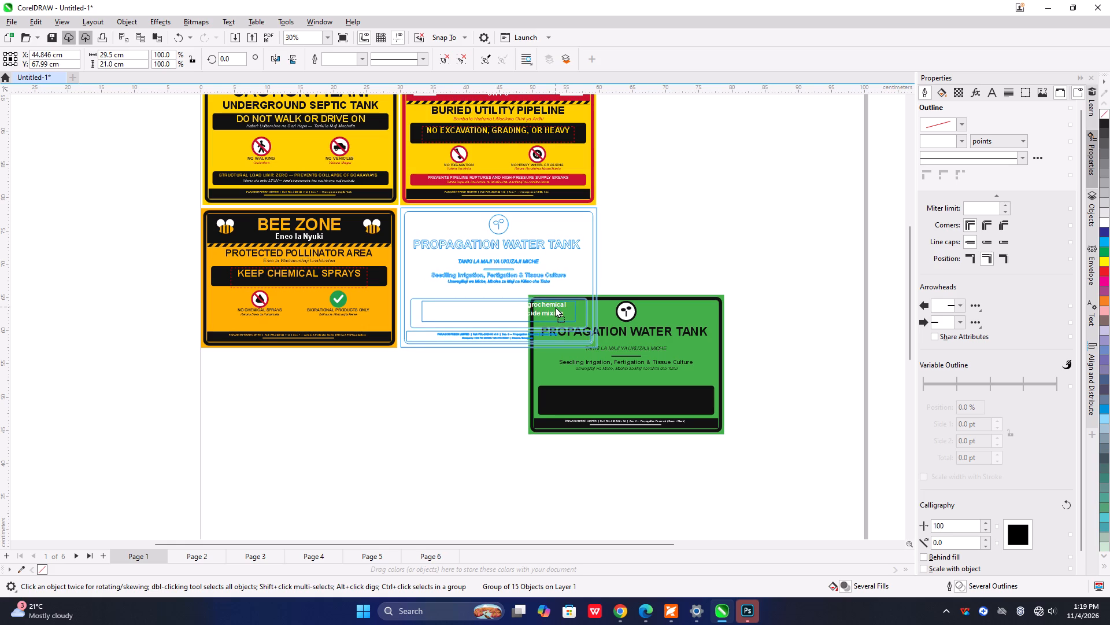
drag(555, 307, 554, 307)
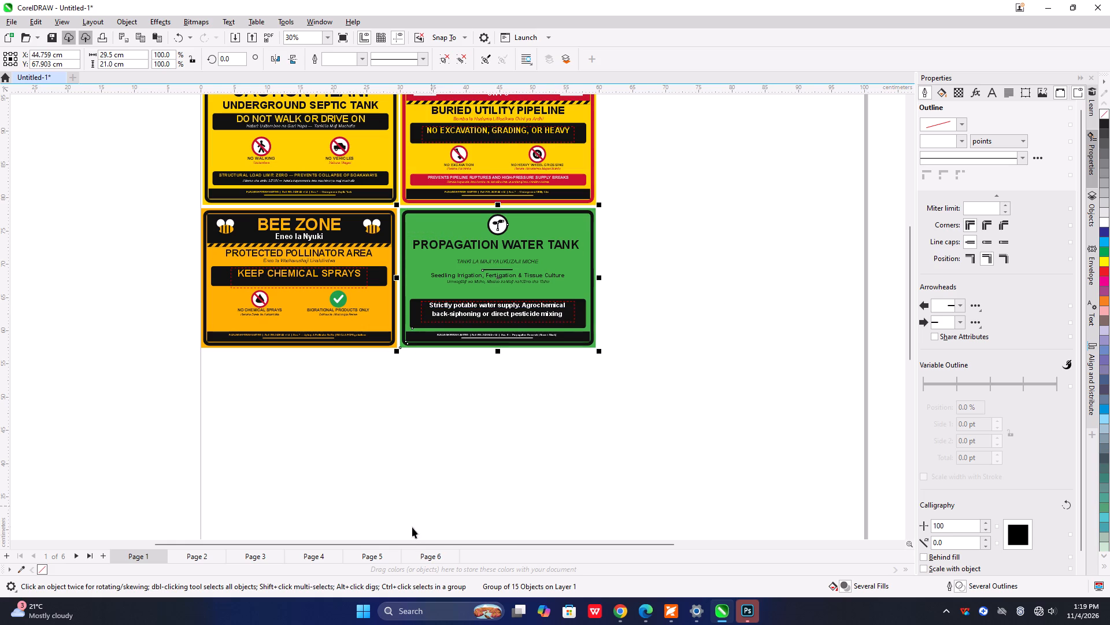
Cut the SANITATION & WASH-PAD WATER TANK sign from Page 2 and paste it onto Page 1.
click(197, 557)
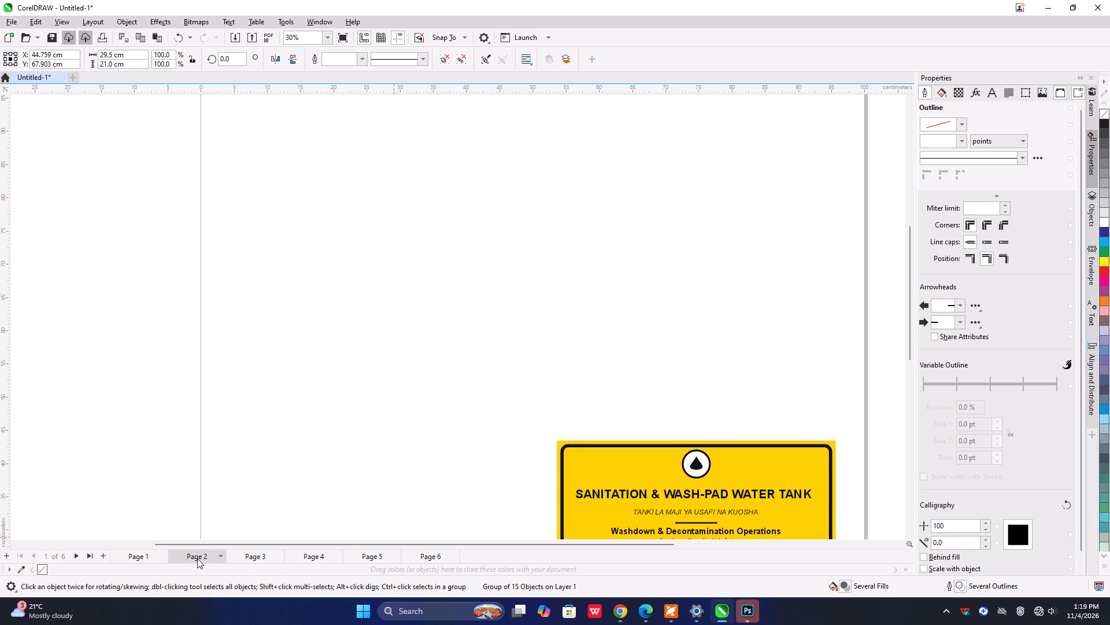
right_click(605, 499)
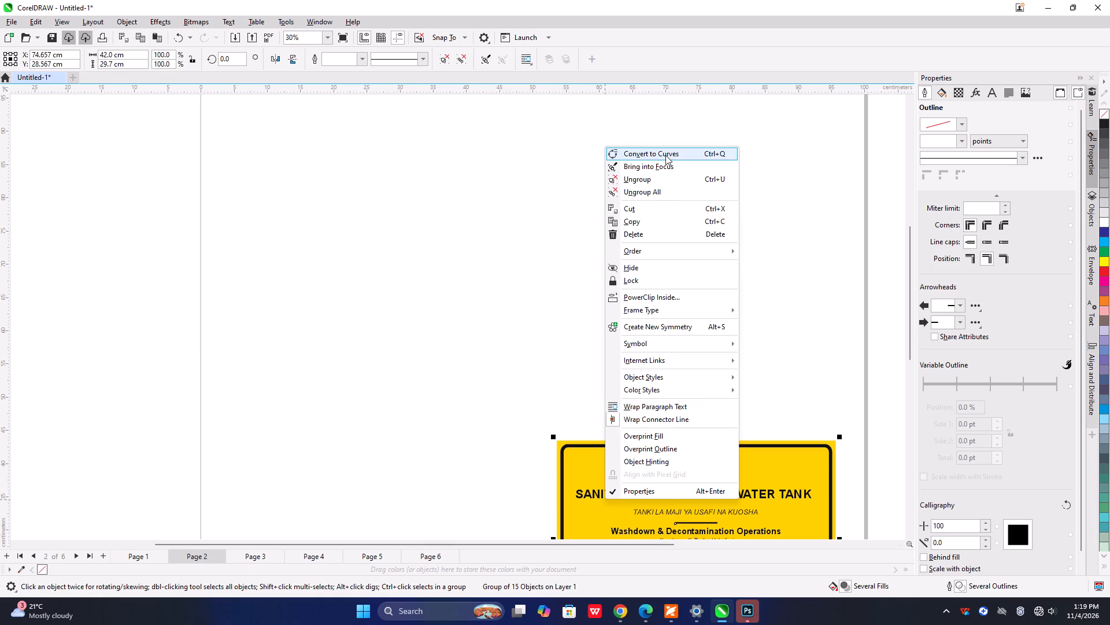
click(639, 212)
click(144, 554)
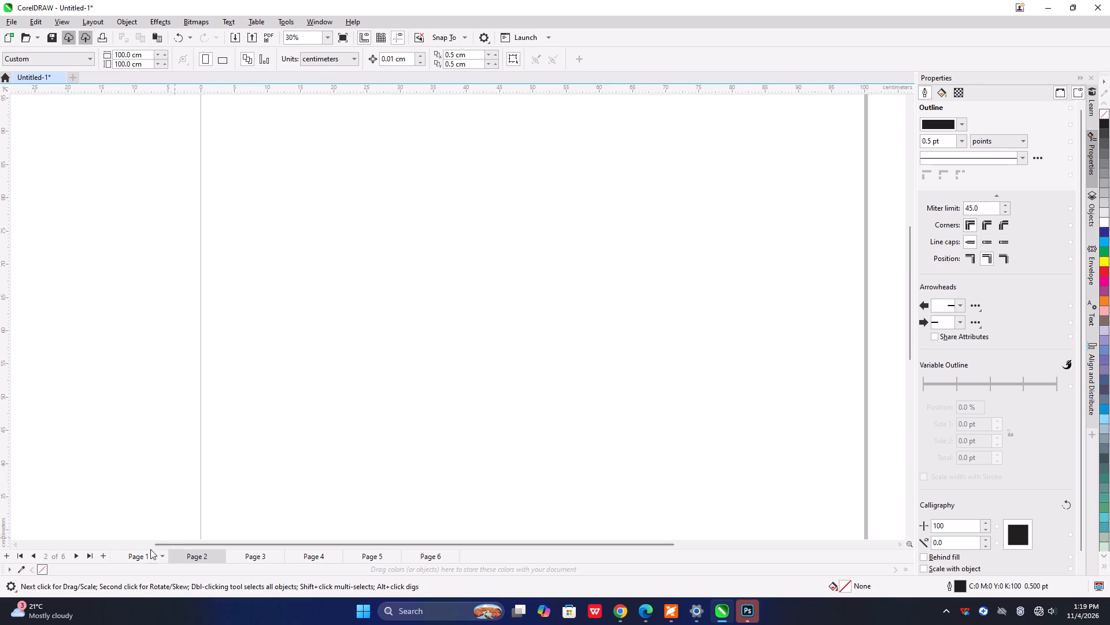
right_click(520, 419)
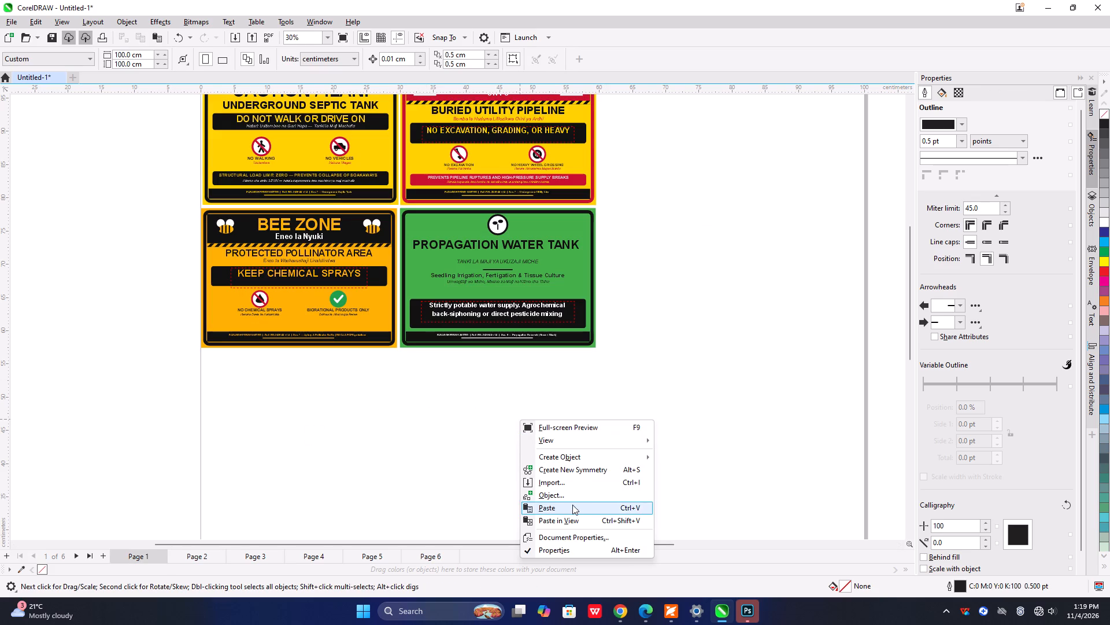
click(559, 508)
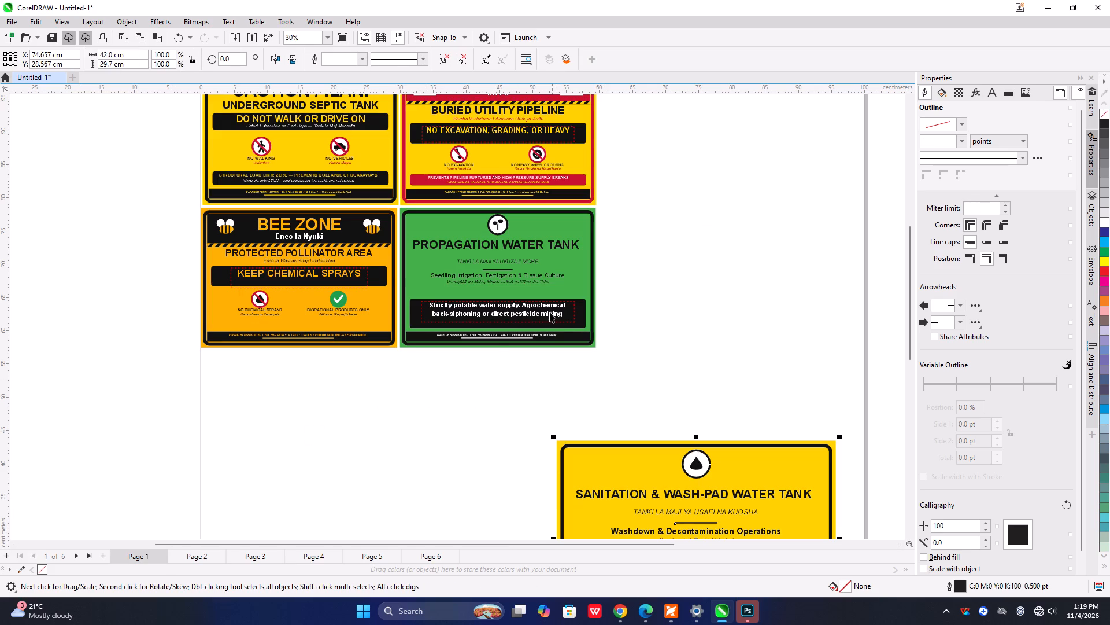
Enlarge the "Strictly potable water supply" text frame inside the PROPAGATION WATER TANK group to about 25.7 by 4.4 cm, fitting all its text, and leave the group.
click(552, 309)
click(658, 337)
click(559, 327)
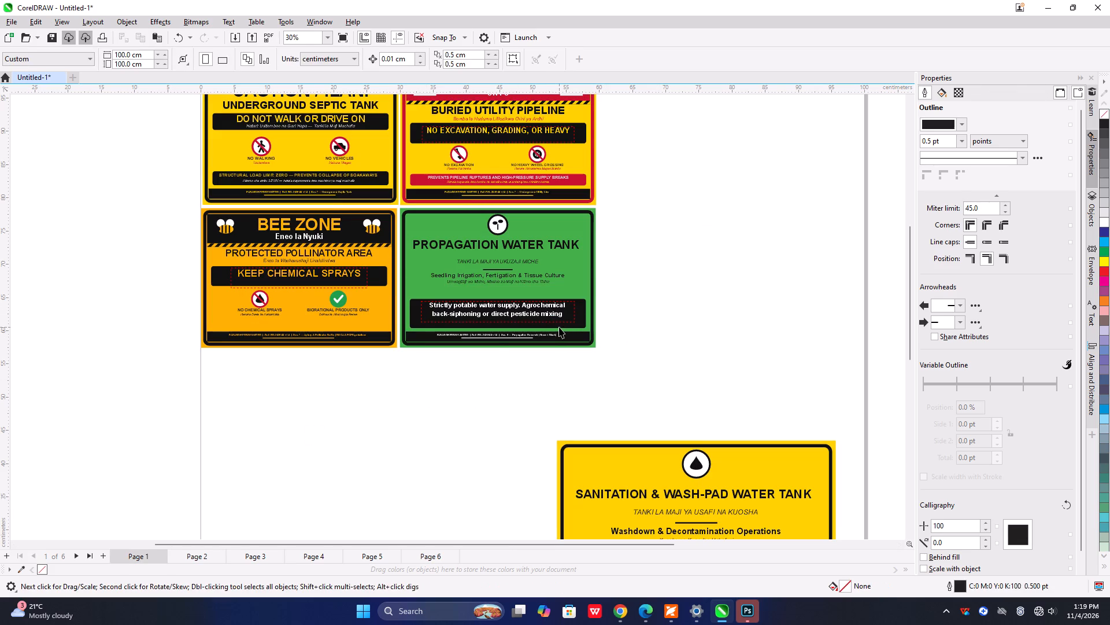
double_click(556, 320)
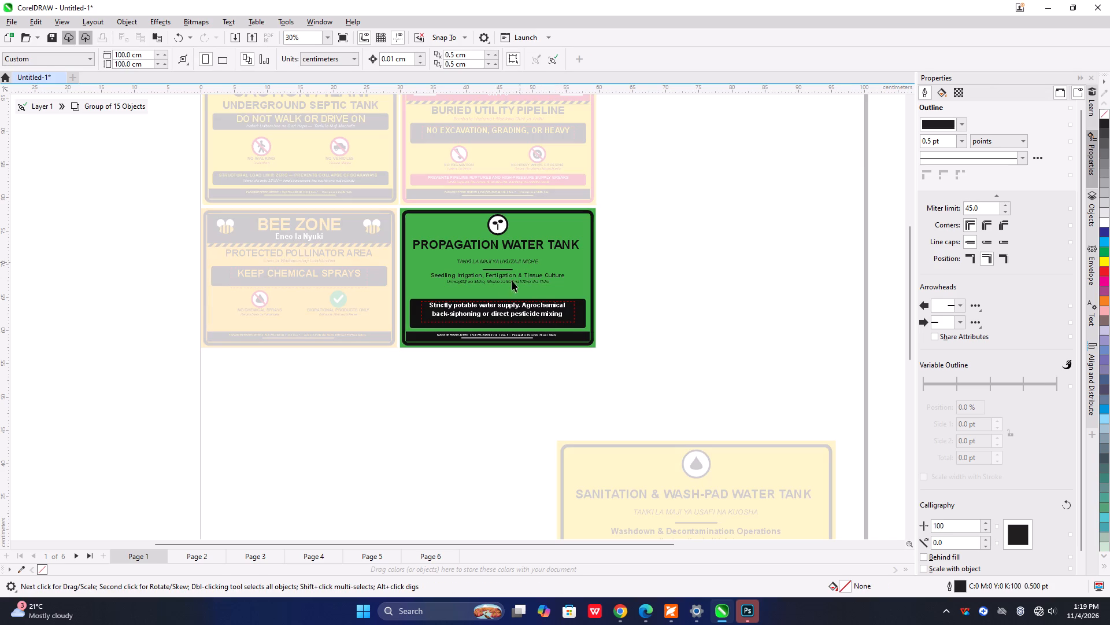
click(497, 314)
drag(579, 310, 580, 310)
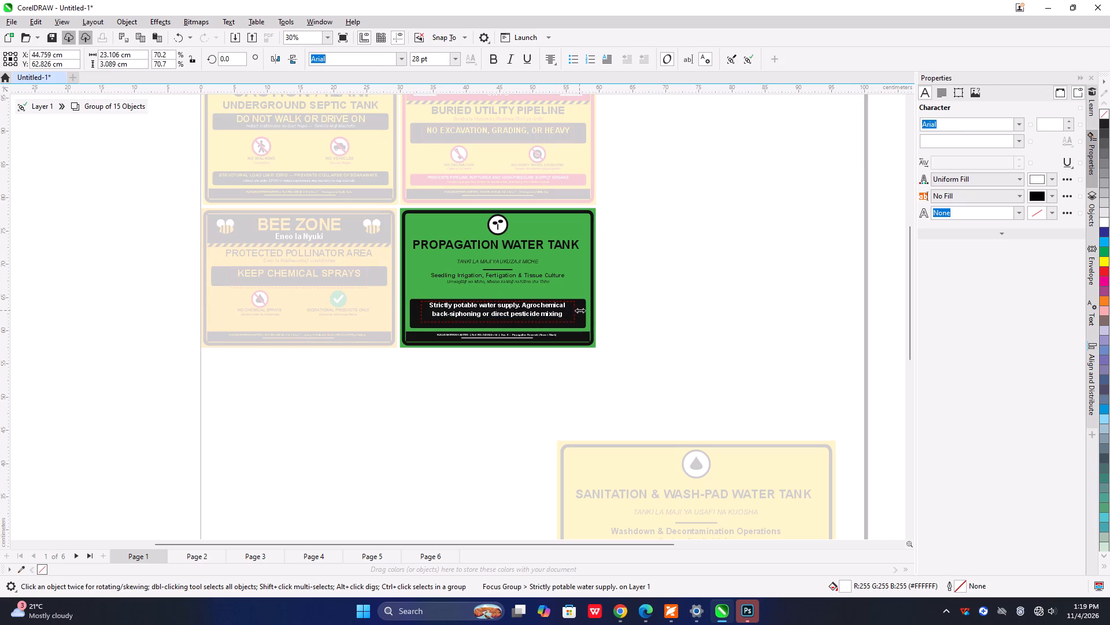
drag(580, 310, 584, 310)
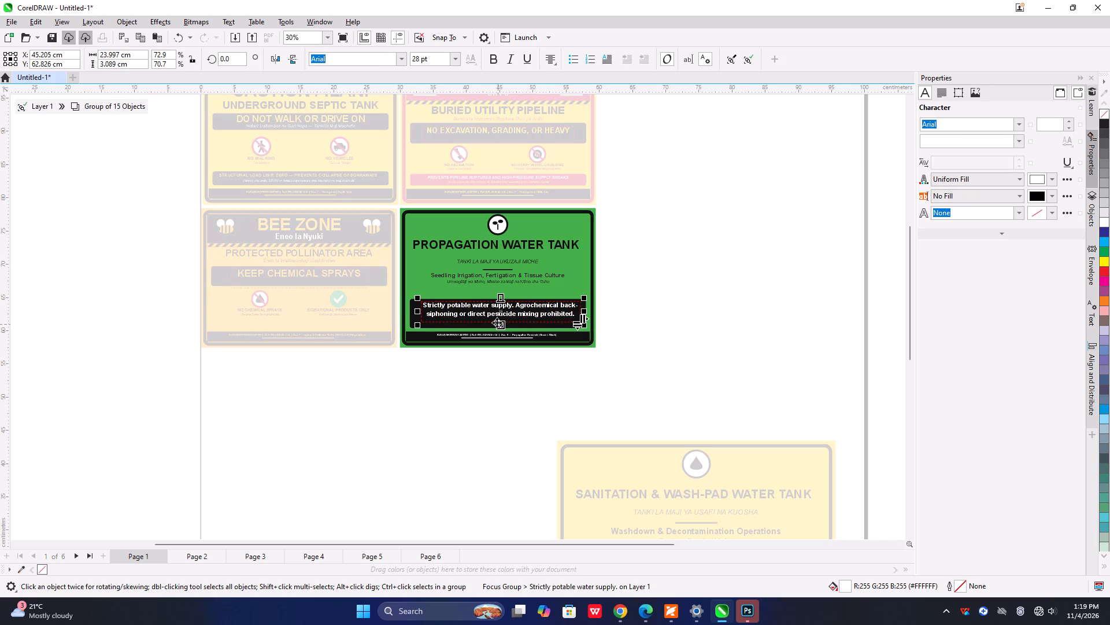
drag(499, 325, 499, 330)
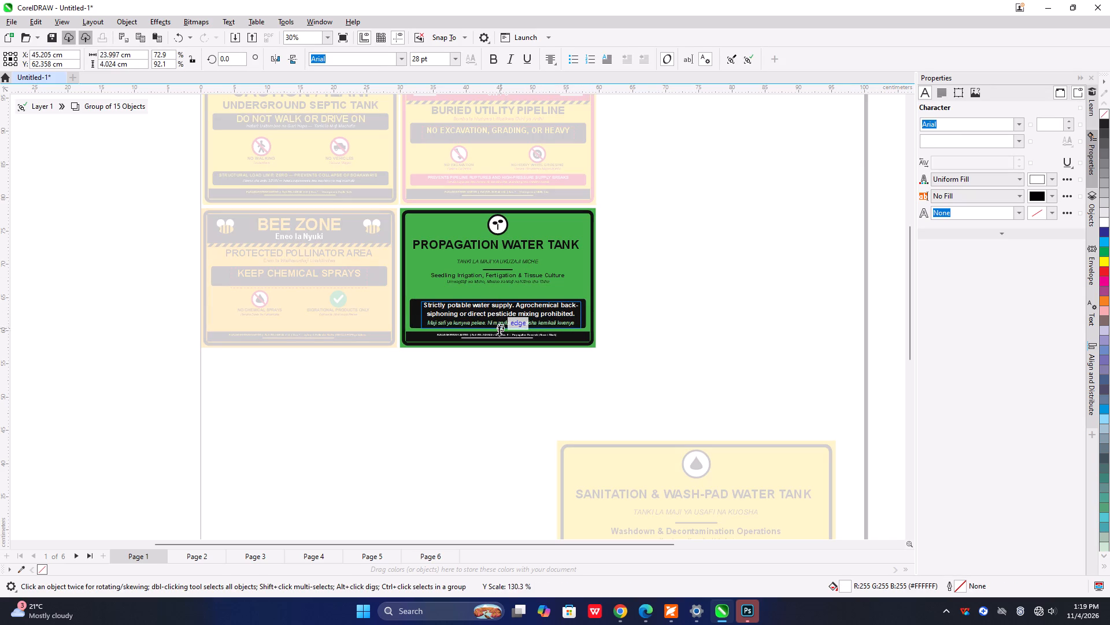
drag(417, 314, 411, 314)
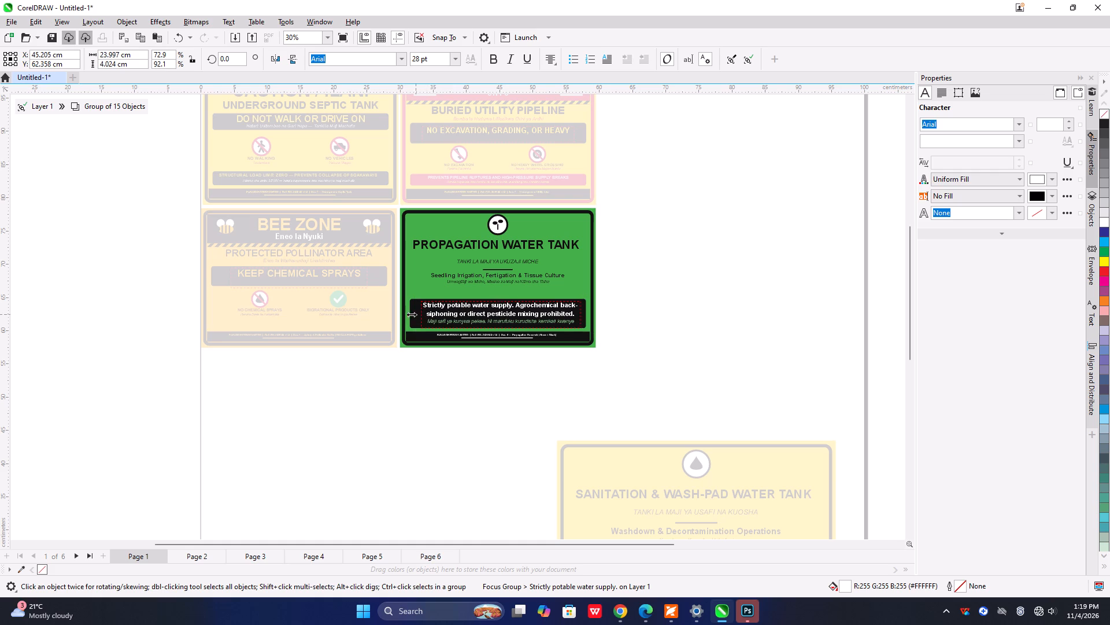
drag(411, 314, 406, 314)
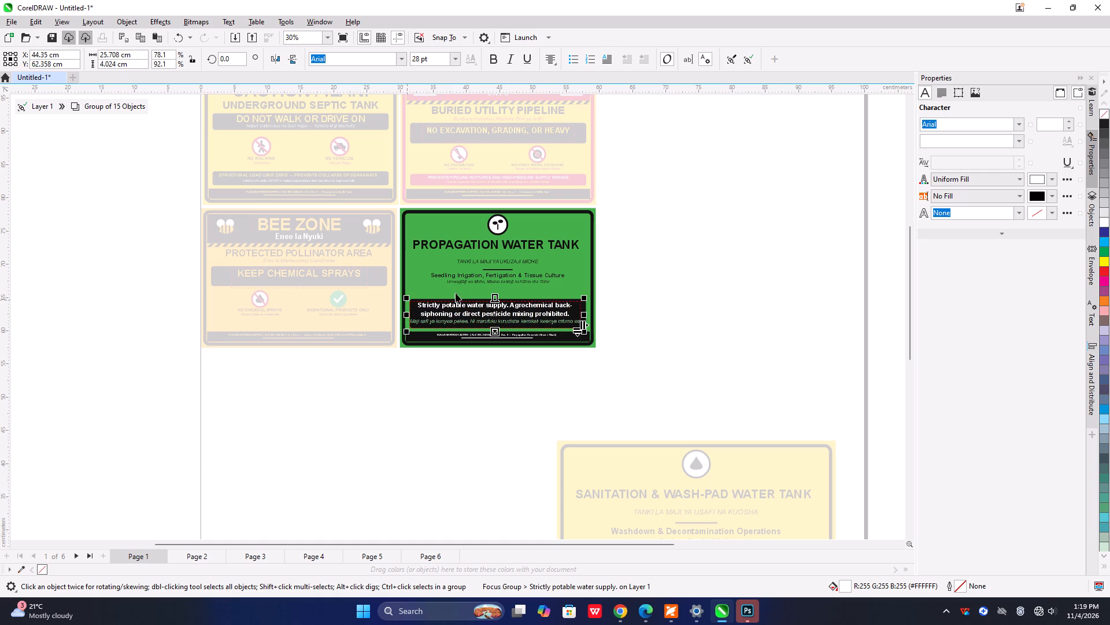
click(497, 300)
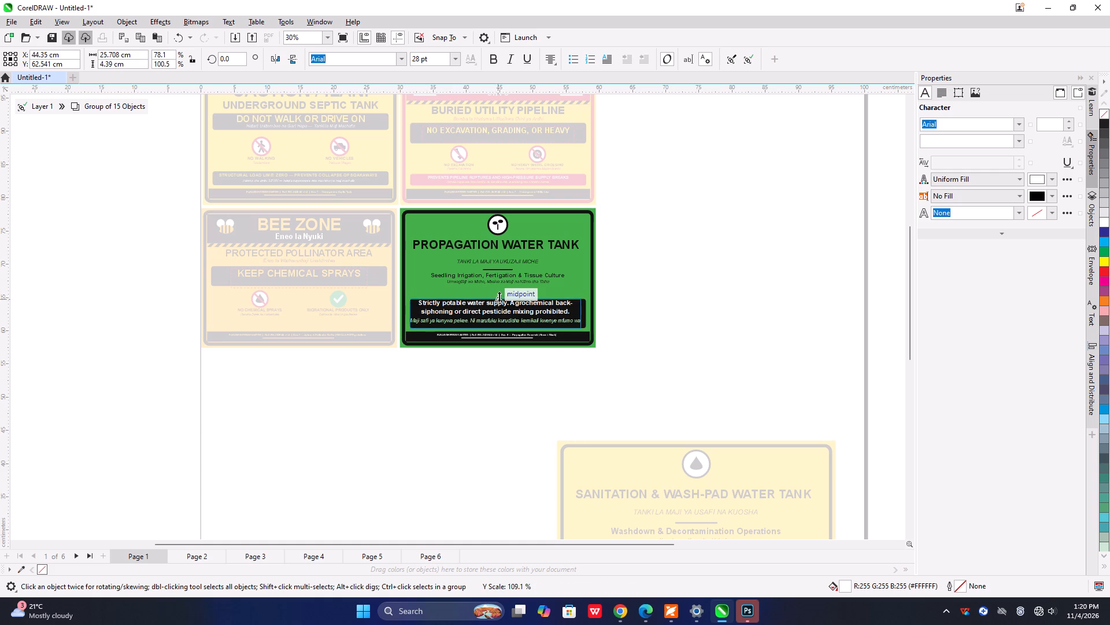
click(544, 373)
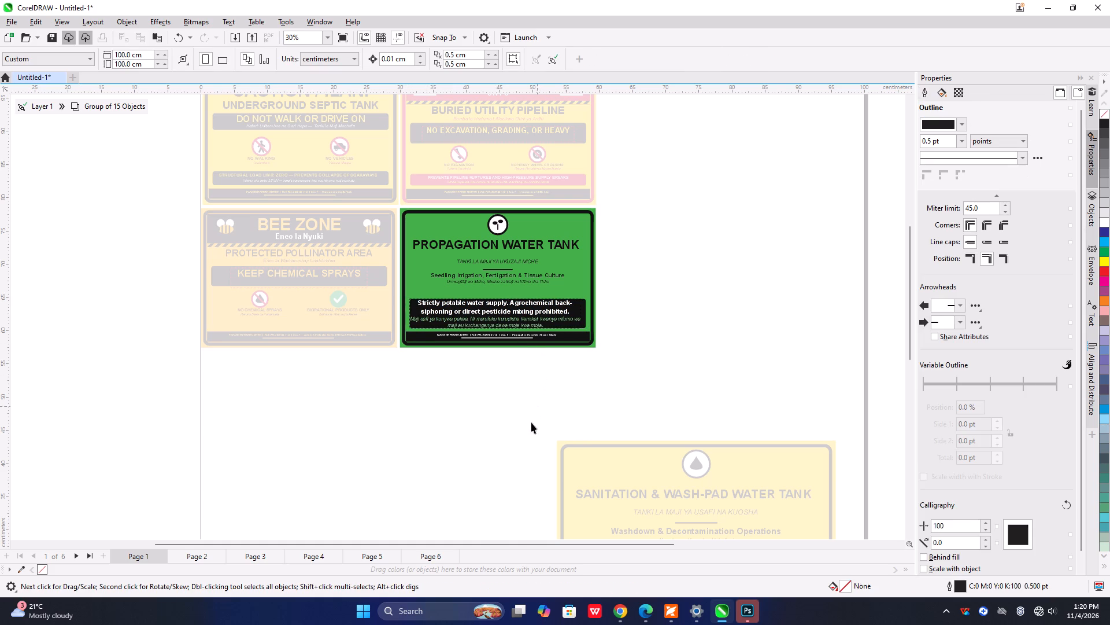
scroll(469, 326, up, 7)
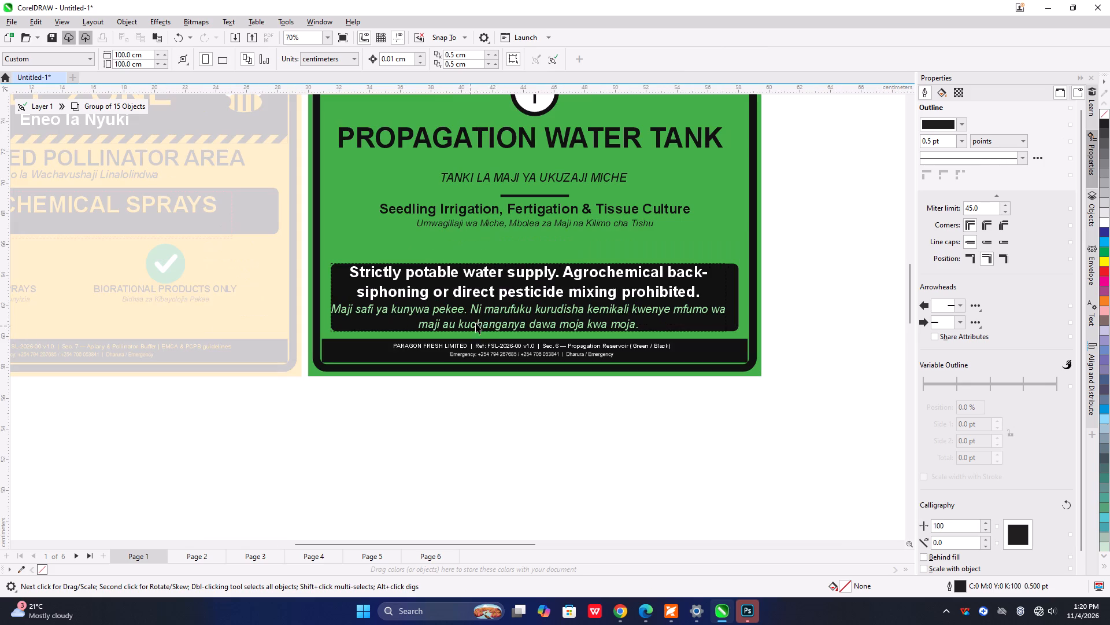
scroll(496, 337, down, 5)
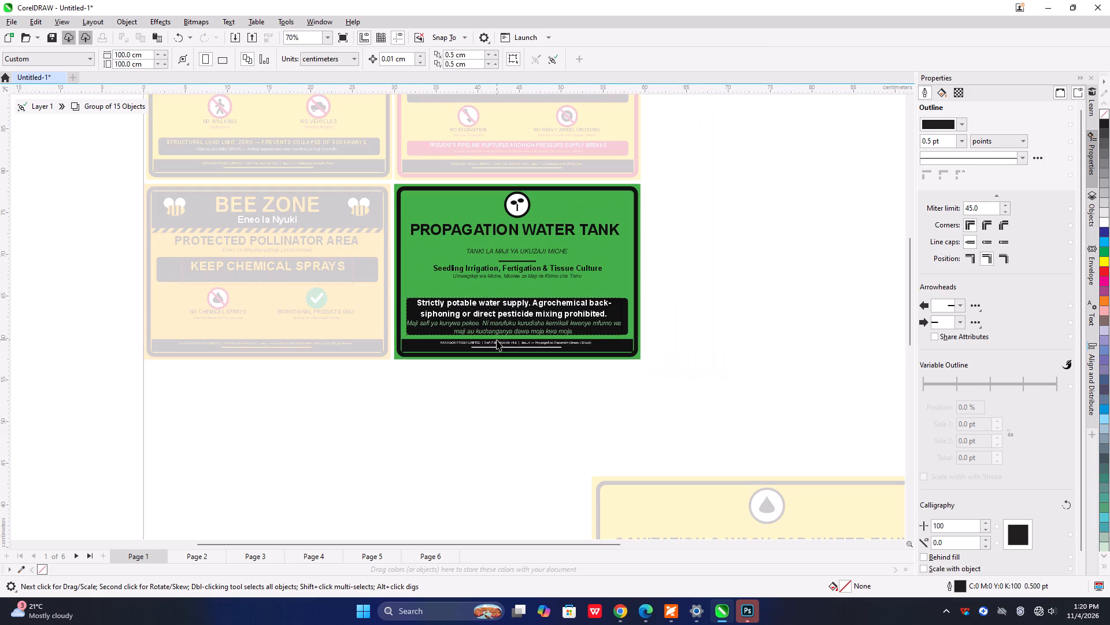
click(450, 475)
click(644, 501)
click(46, 109)
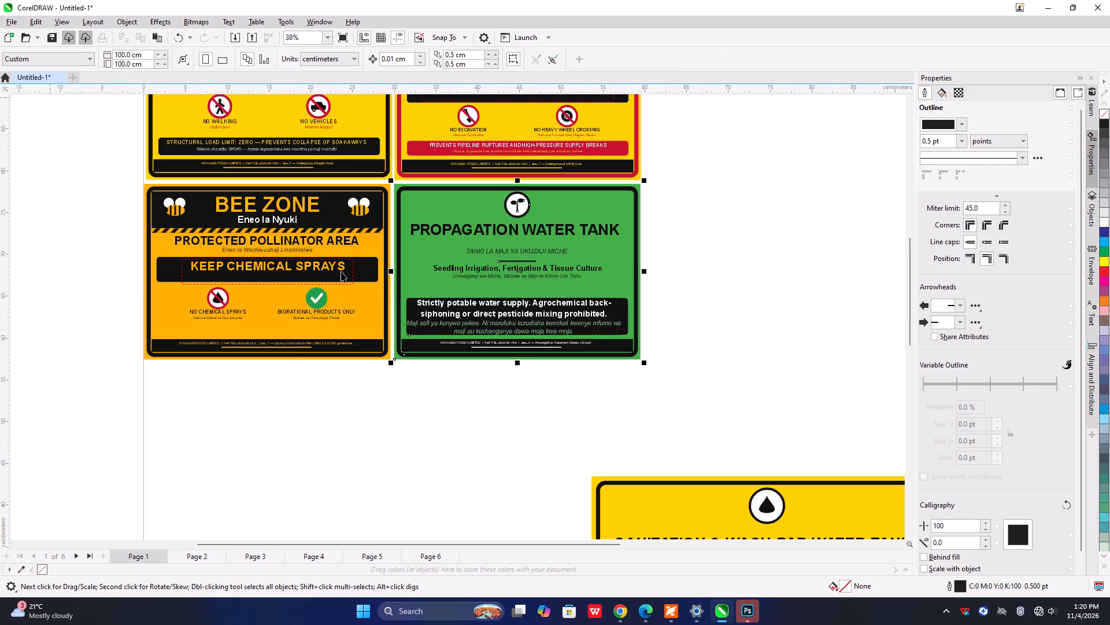
Enlarge the "KEEP CHEMICAL SPRAYS AWAY." text frame inside the BEE ZONE group to about 27.5 cm wide by 4.2 cm high.
click(296, 262)
triple_click(300, 268)
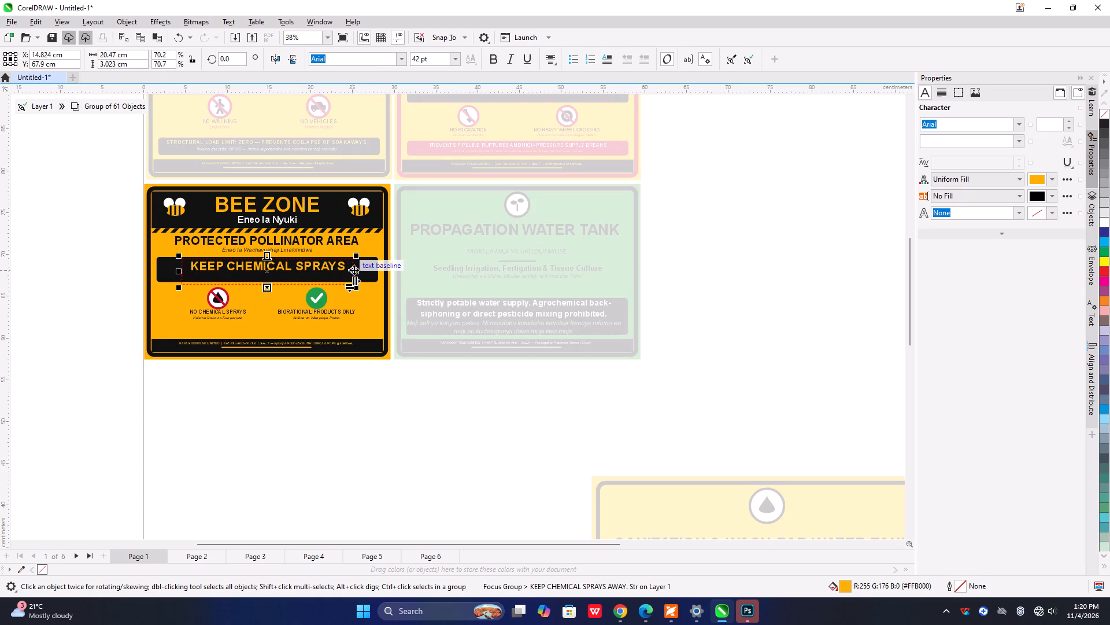
drag(357, 274, 380, 270)
drag(177, 270, 159, 271)
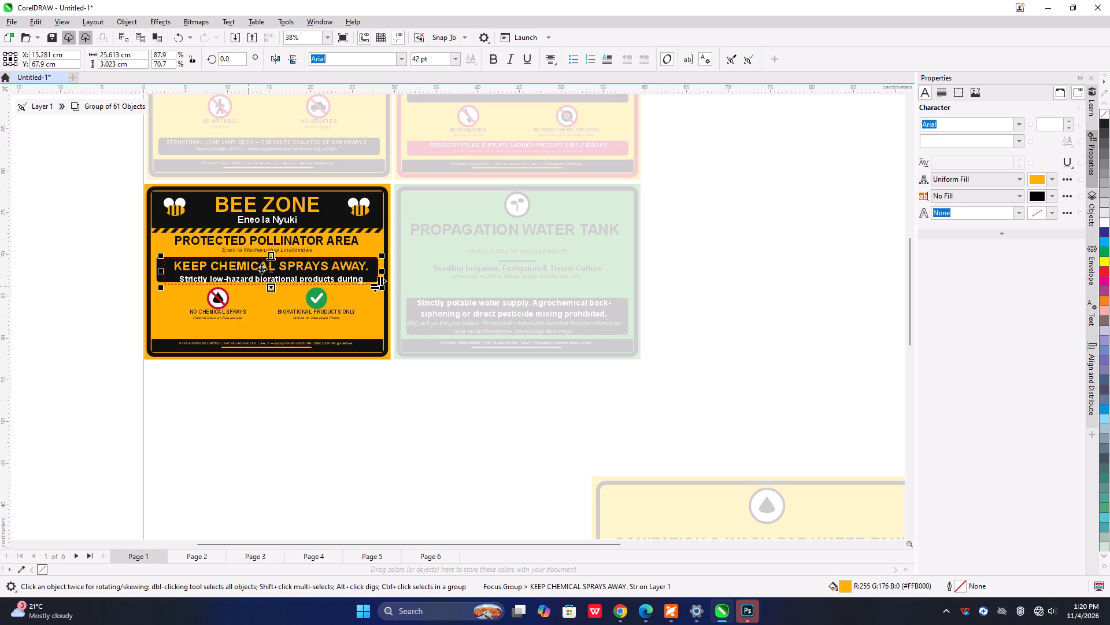
click(272, 256)
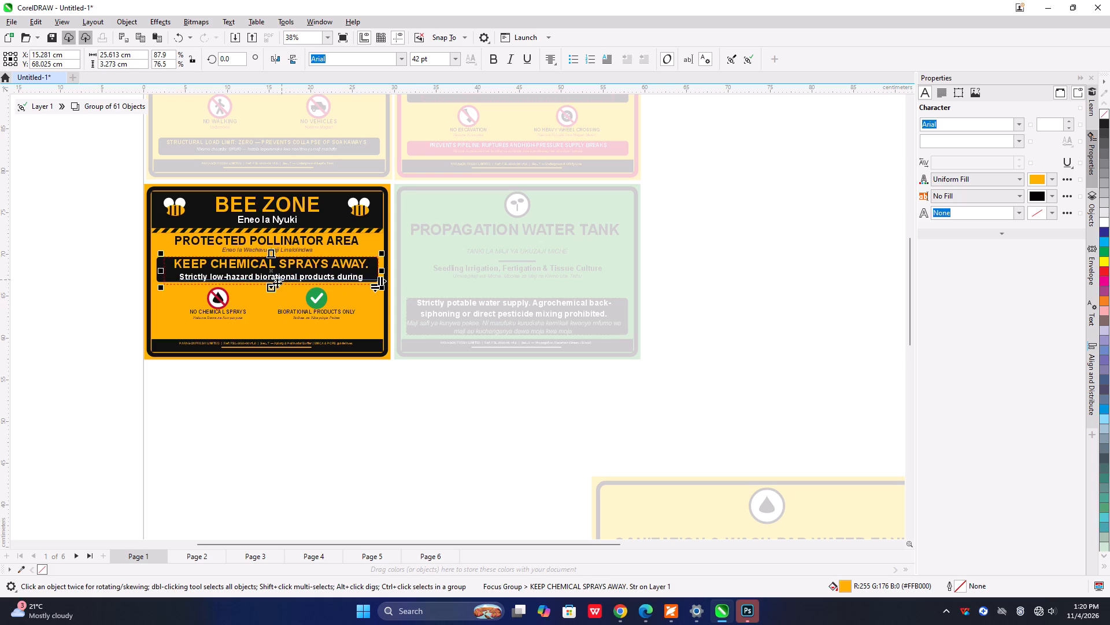
click(271, 289)
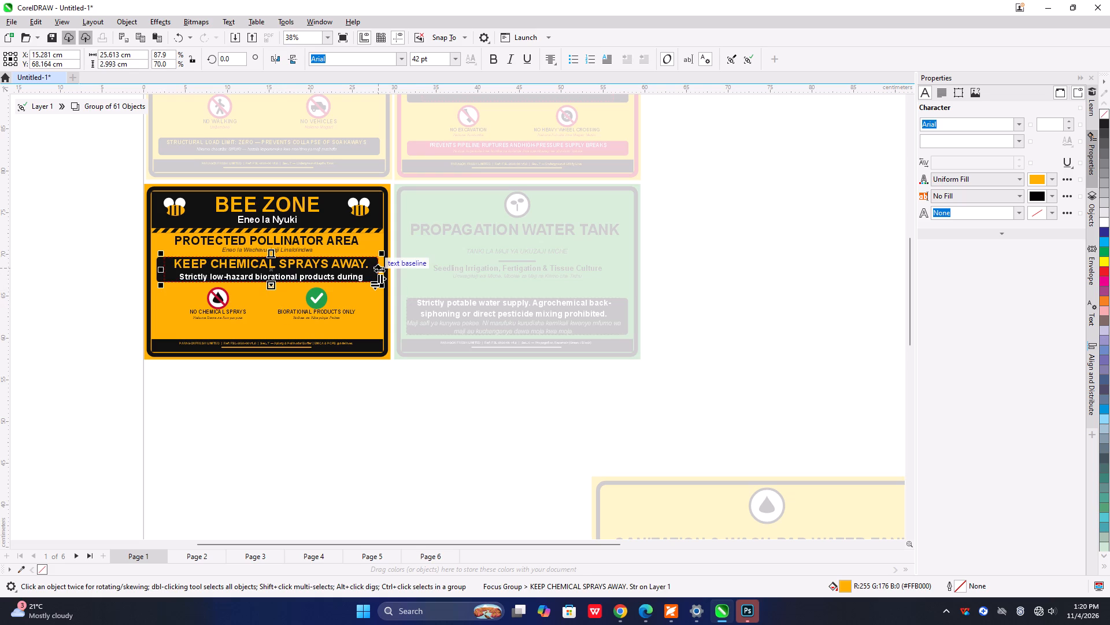
drag(383, 269, 388, 267)
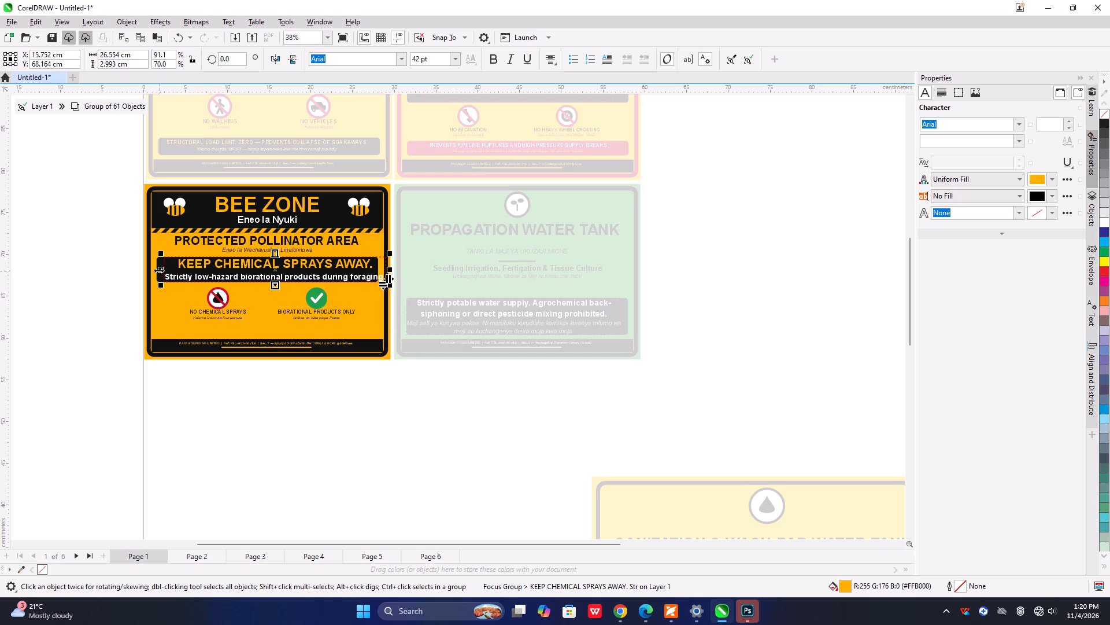
drag(158, 270, 153, 269)
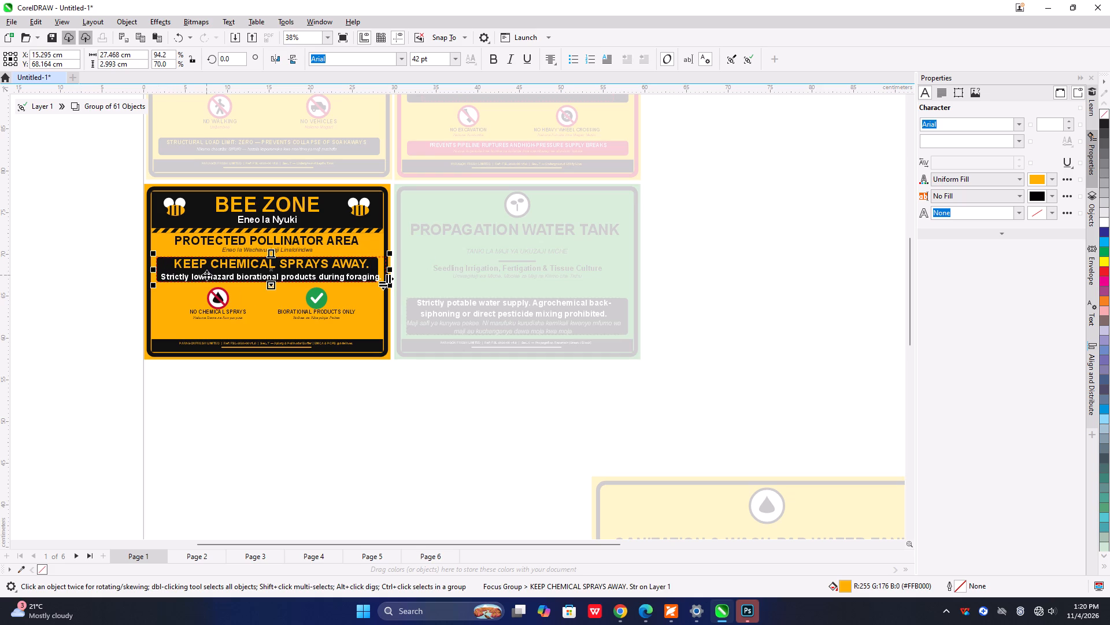
click(154, 270)
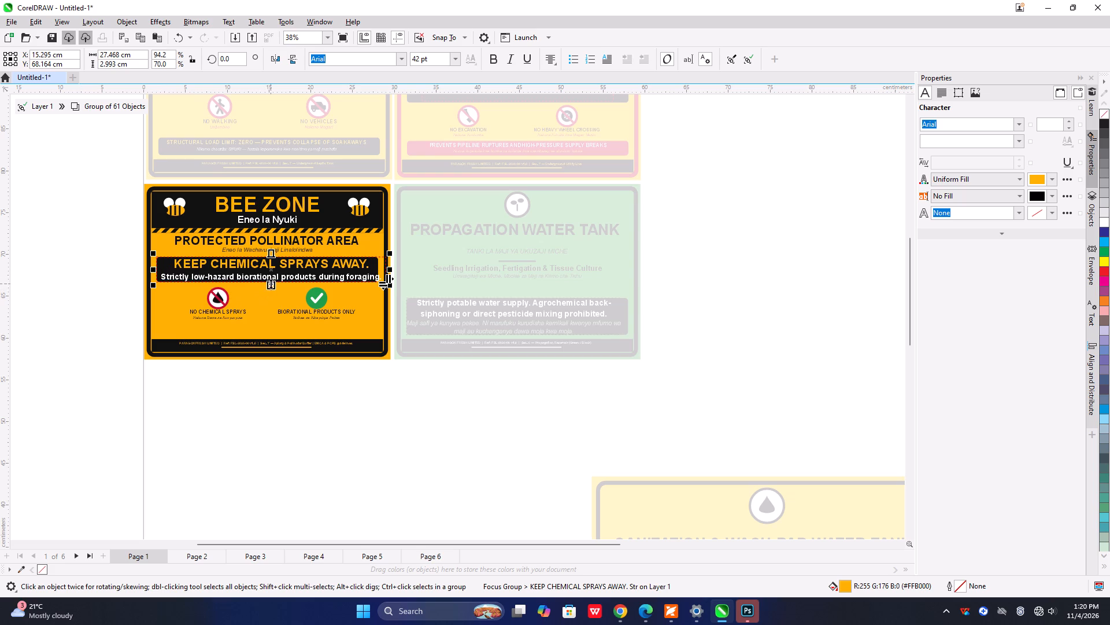
click(271, 283)
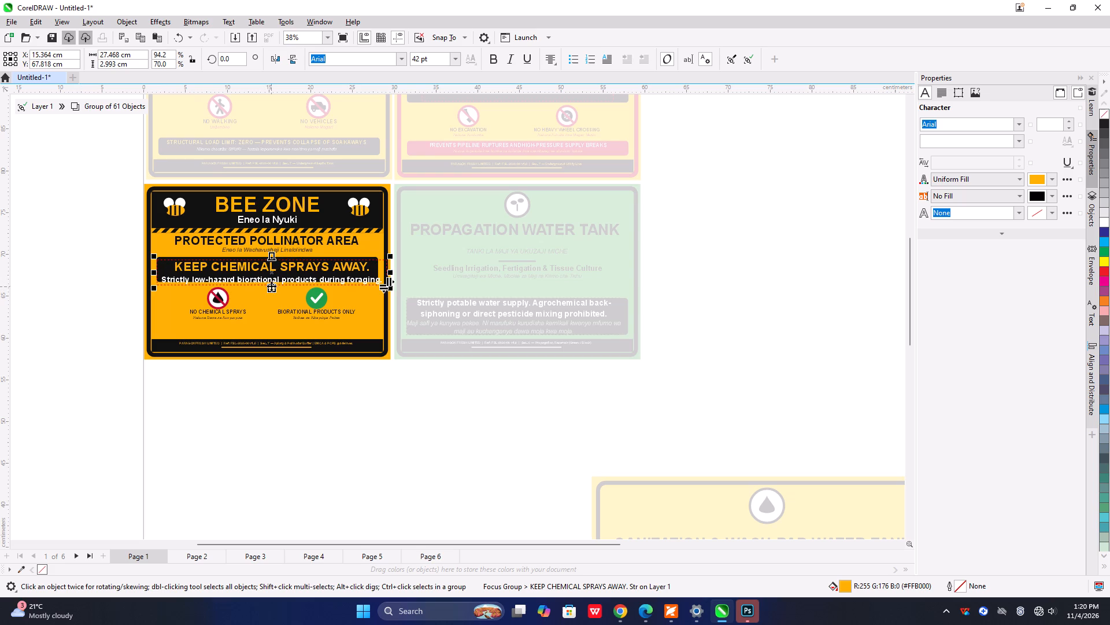
click(273, 290)
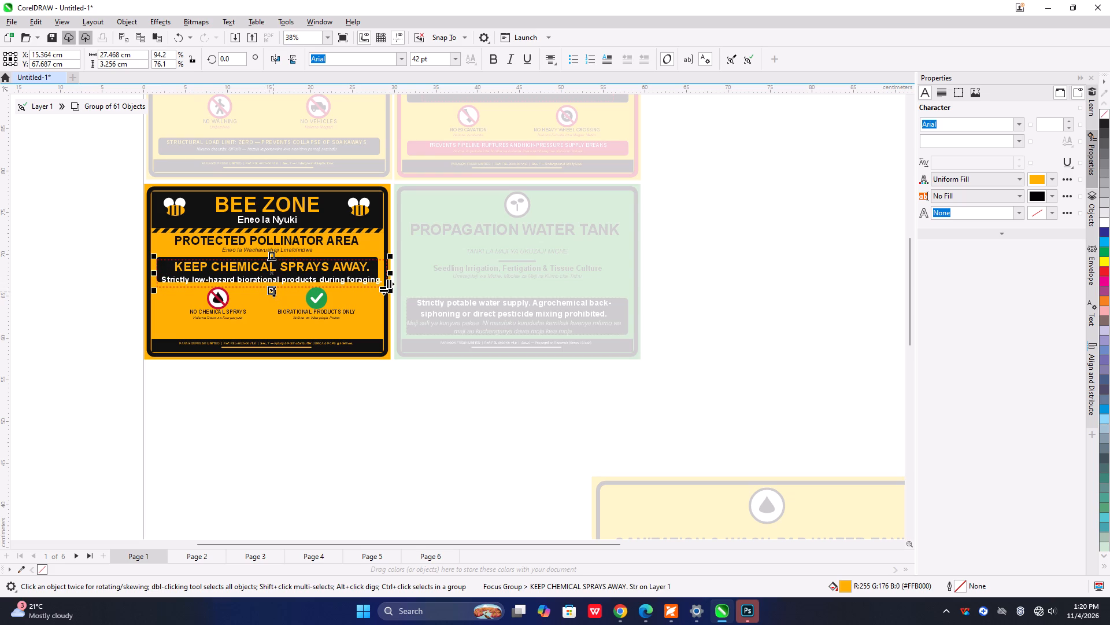
drag(269, 256, 269, 252)
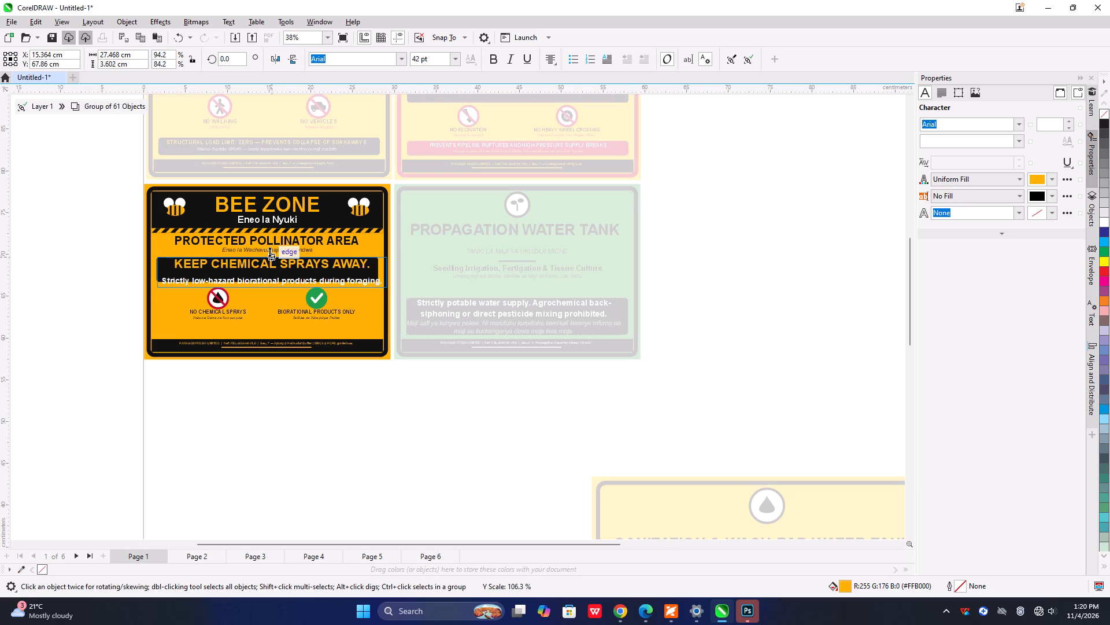
drag(269, 252, 269, 251)
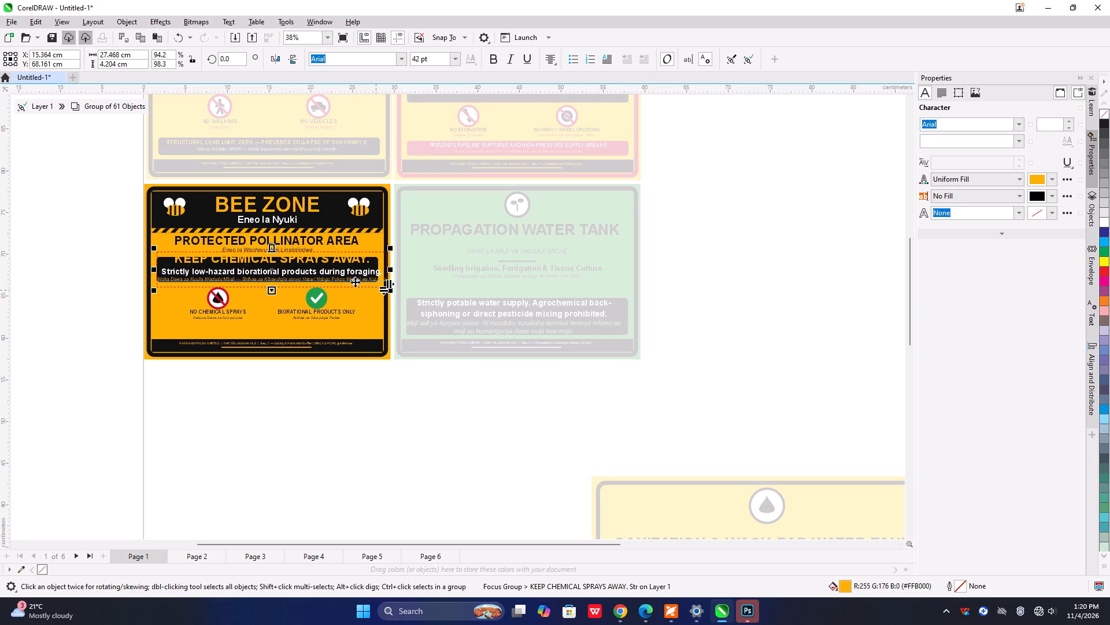
click(408, 425)
Move the "KEEP CHEMICAL SPRAYS AWAY." text frame out of its black bar to below the BEE ZONE sign, about X 21.1 cm, Y 49.3 cm.
click(377, 265)
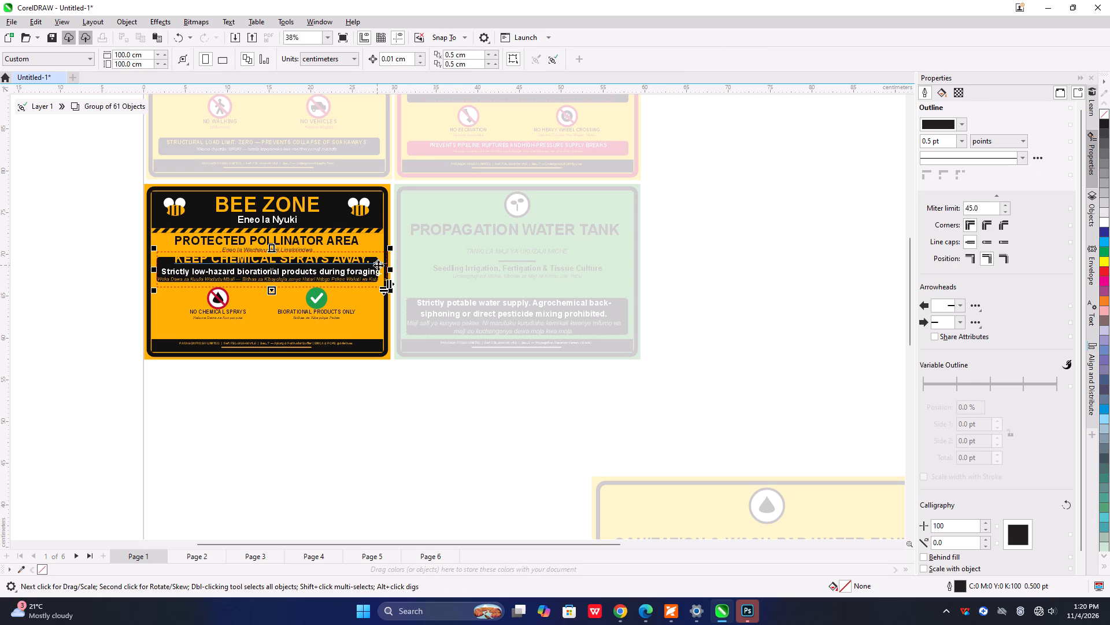
click(375, 266)
double_click(375, 266)
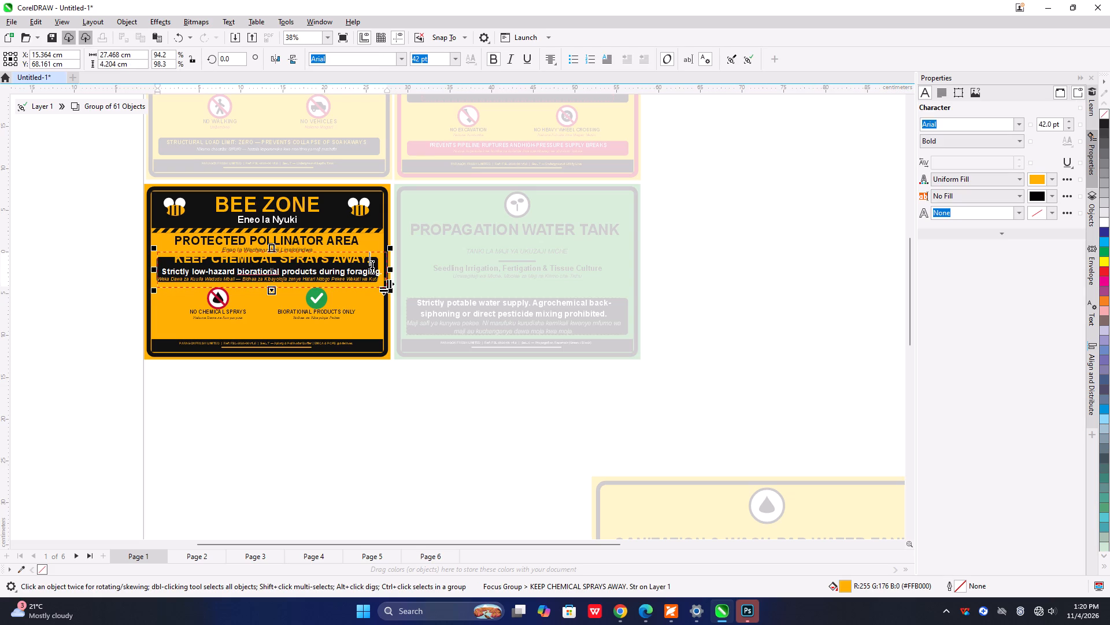
click(372, 265)
drag(272, 270, 320, 427)
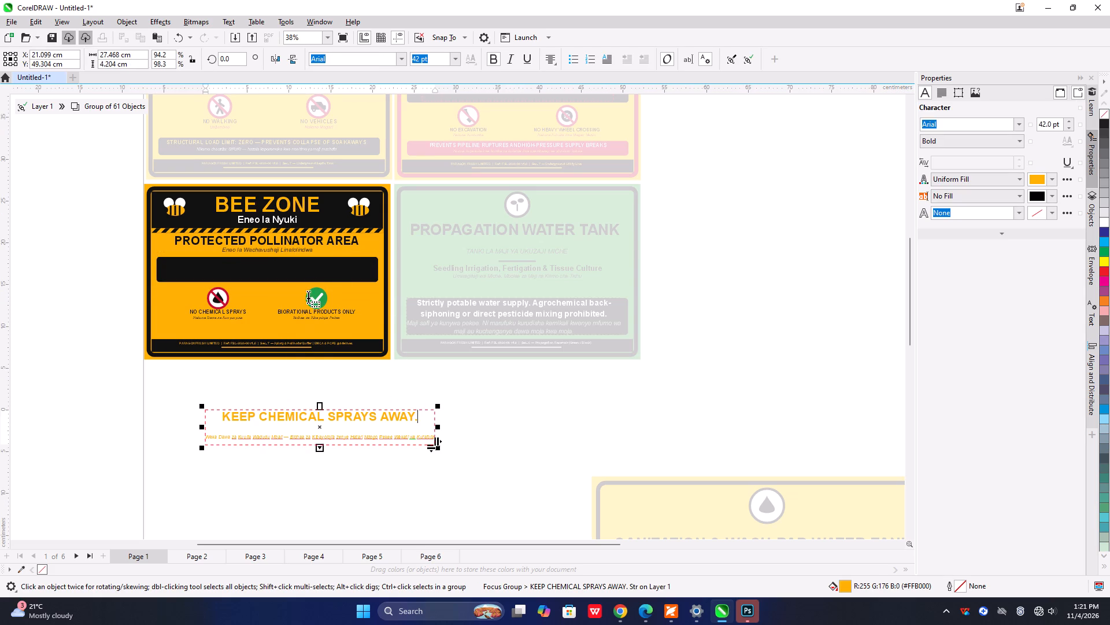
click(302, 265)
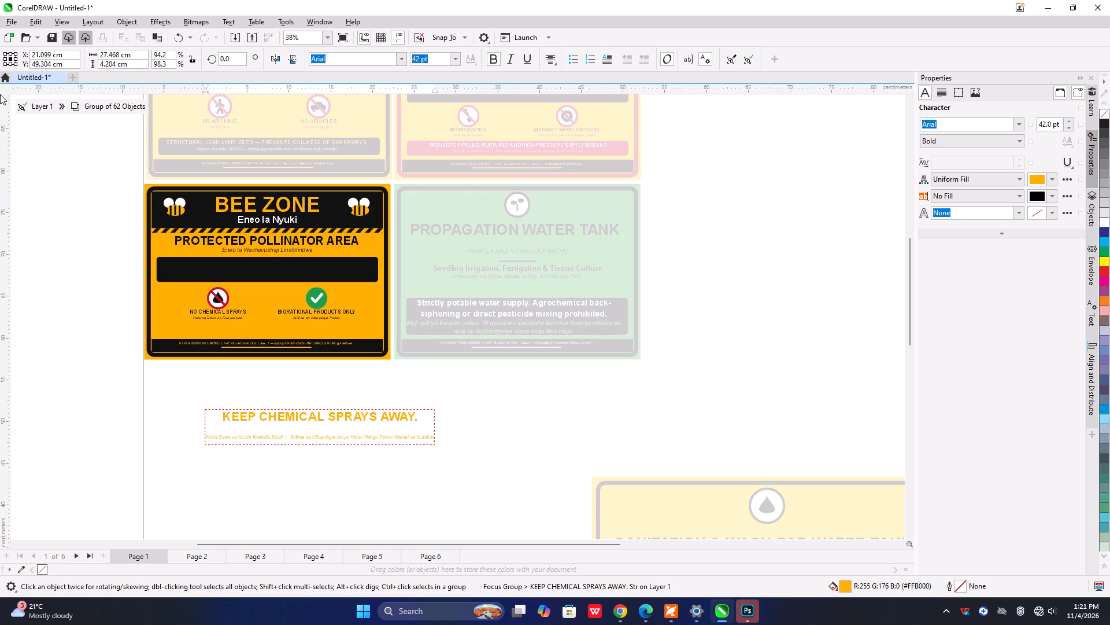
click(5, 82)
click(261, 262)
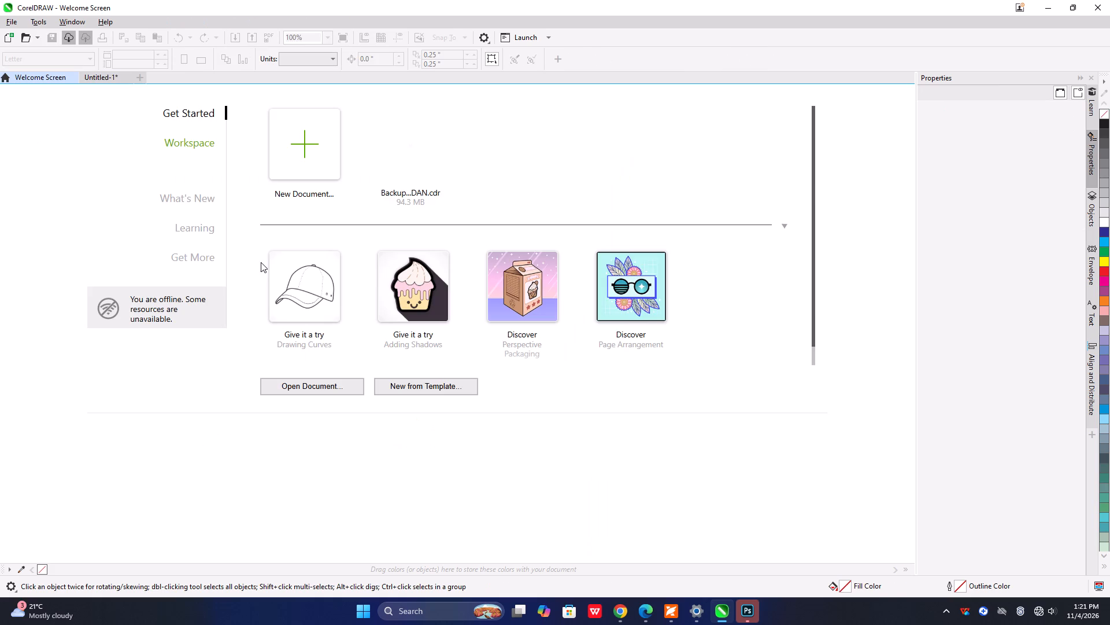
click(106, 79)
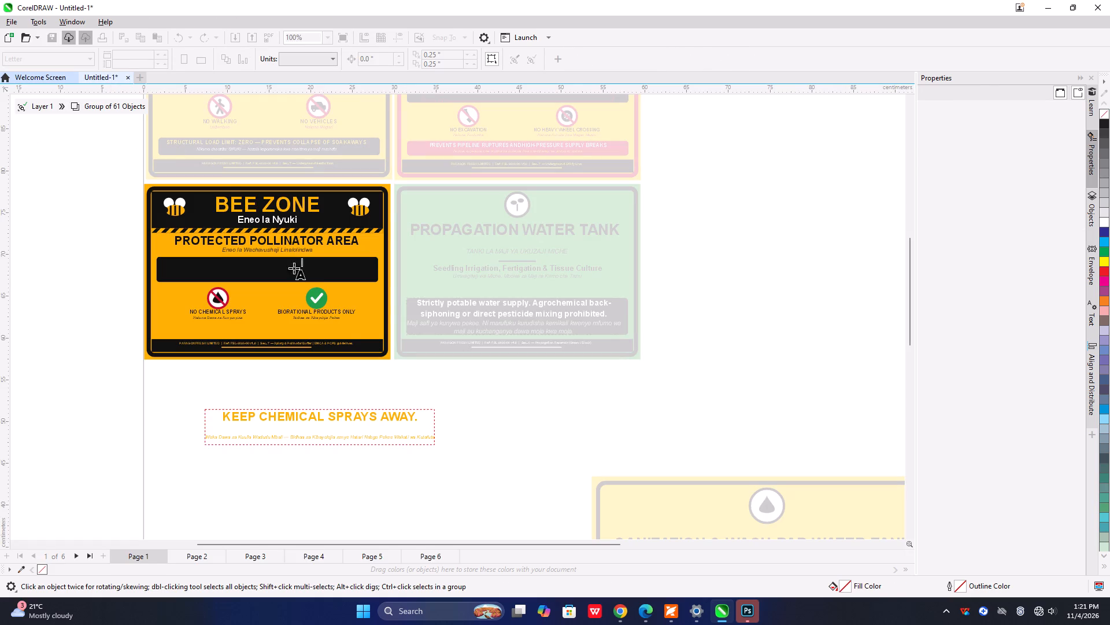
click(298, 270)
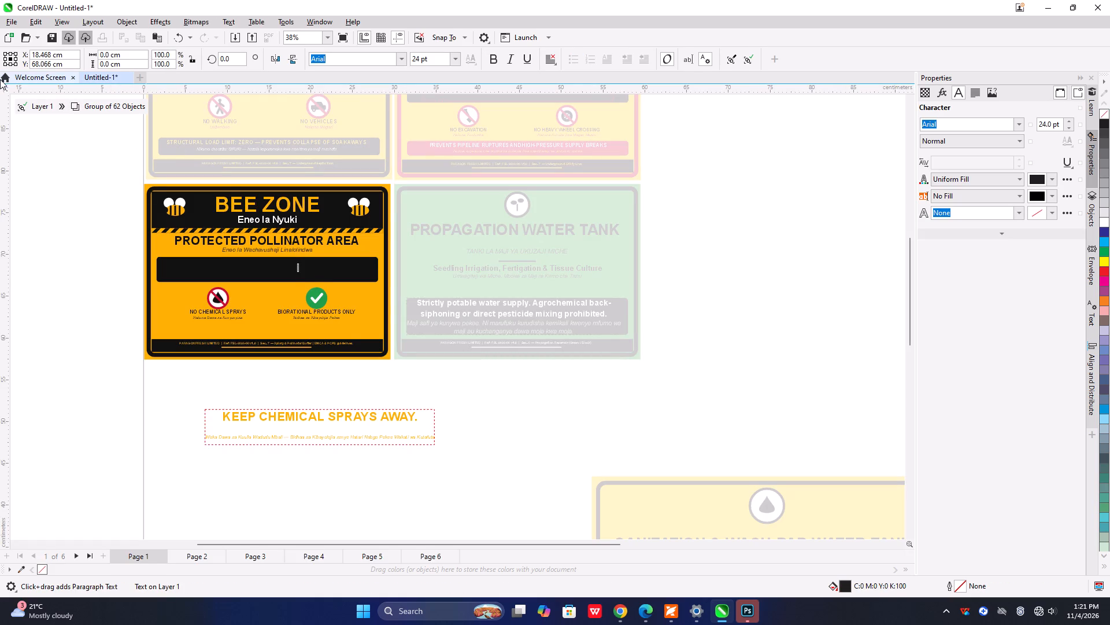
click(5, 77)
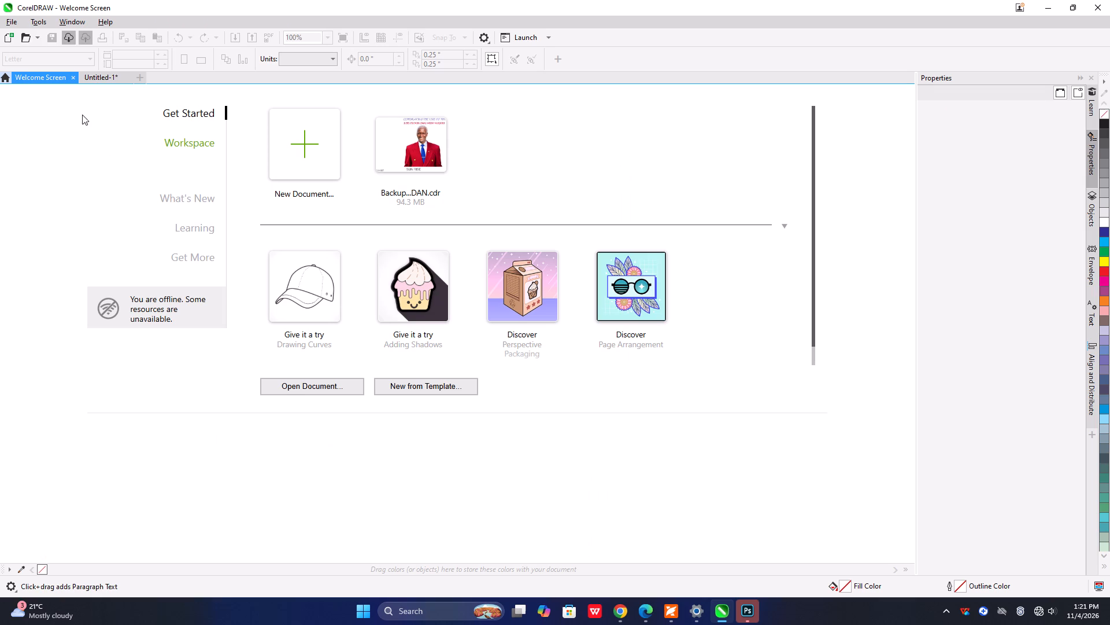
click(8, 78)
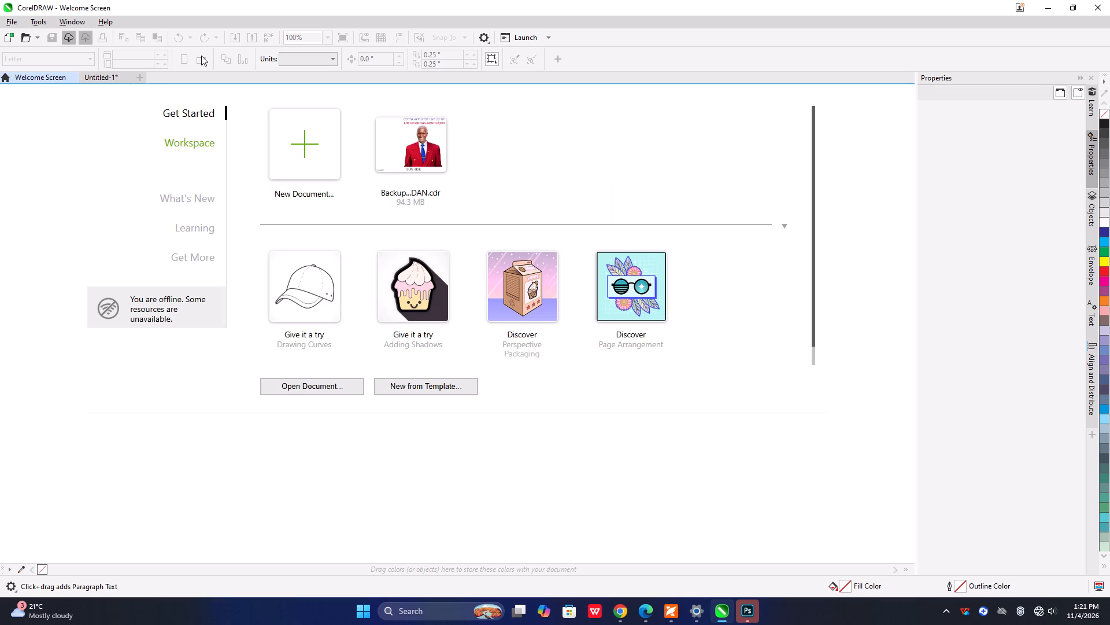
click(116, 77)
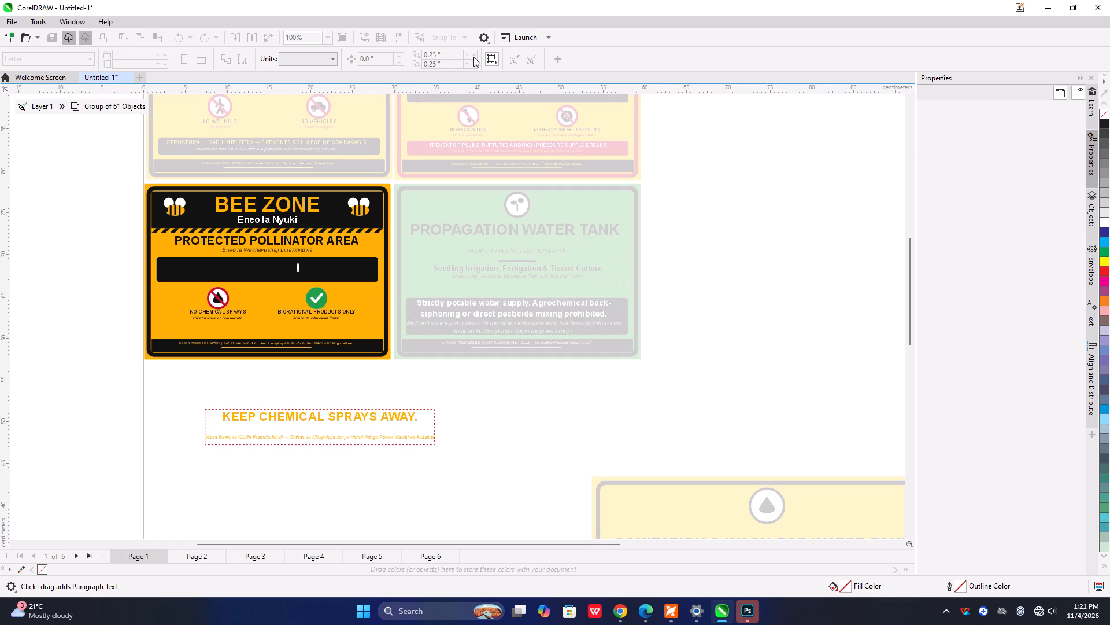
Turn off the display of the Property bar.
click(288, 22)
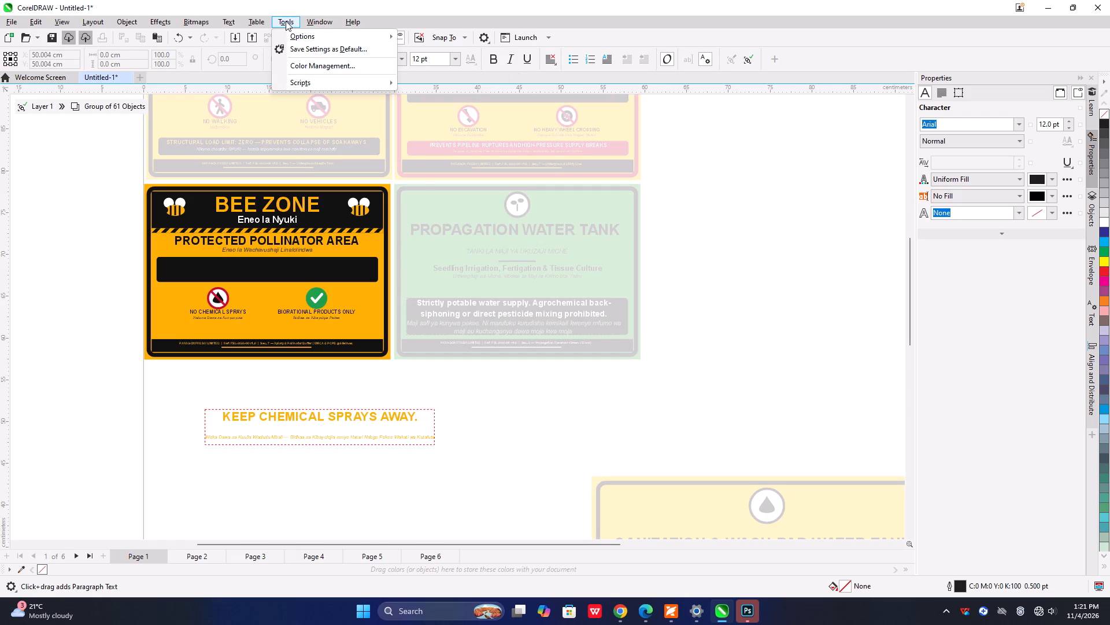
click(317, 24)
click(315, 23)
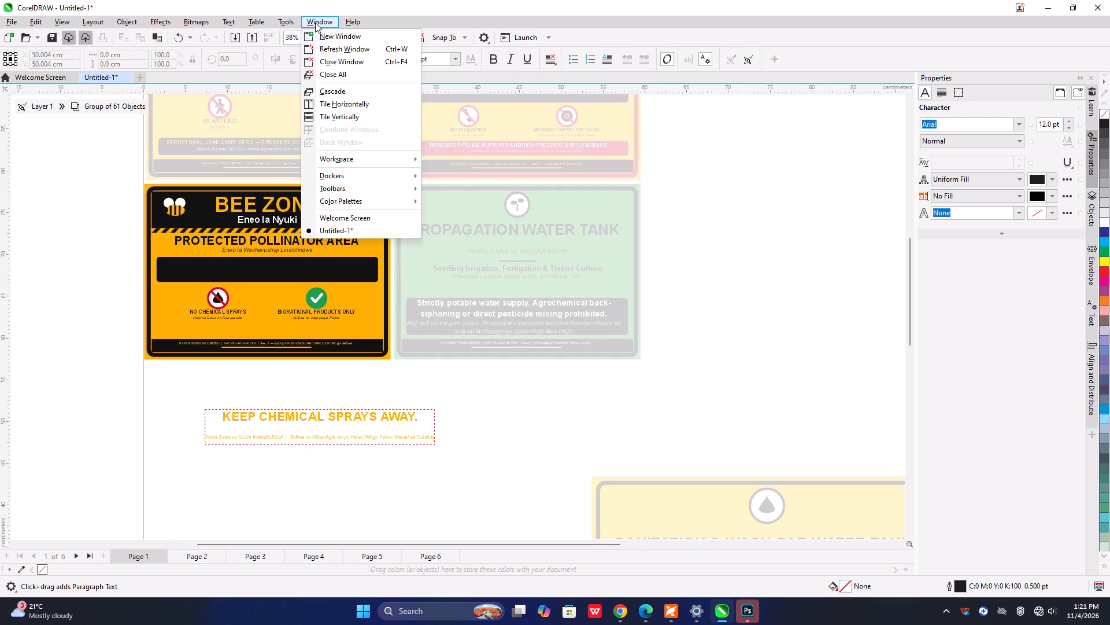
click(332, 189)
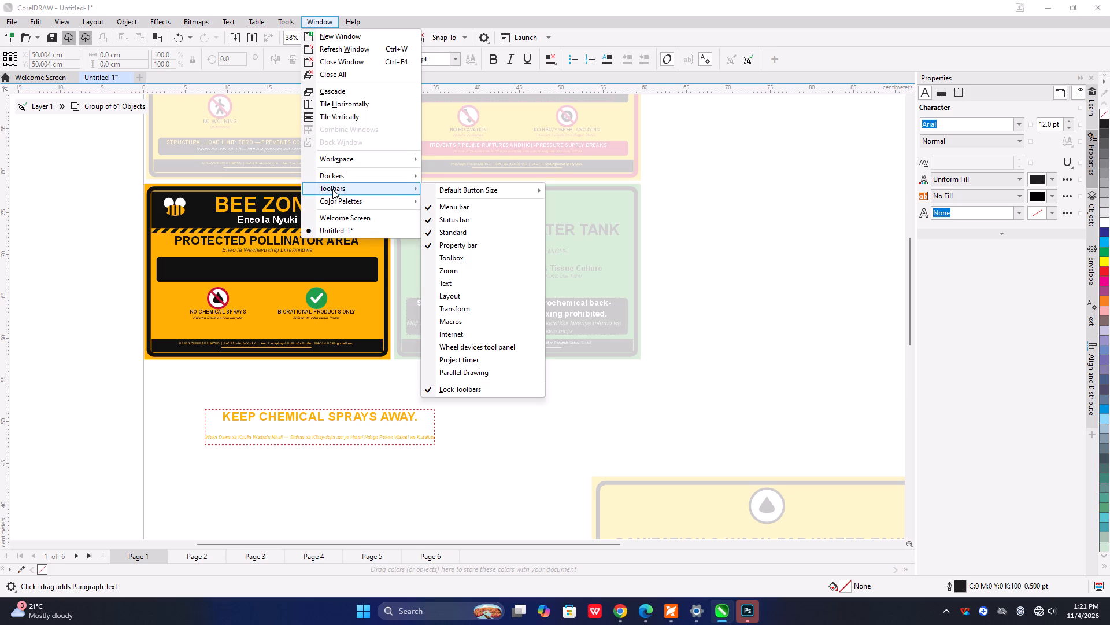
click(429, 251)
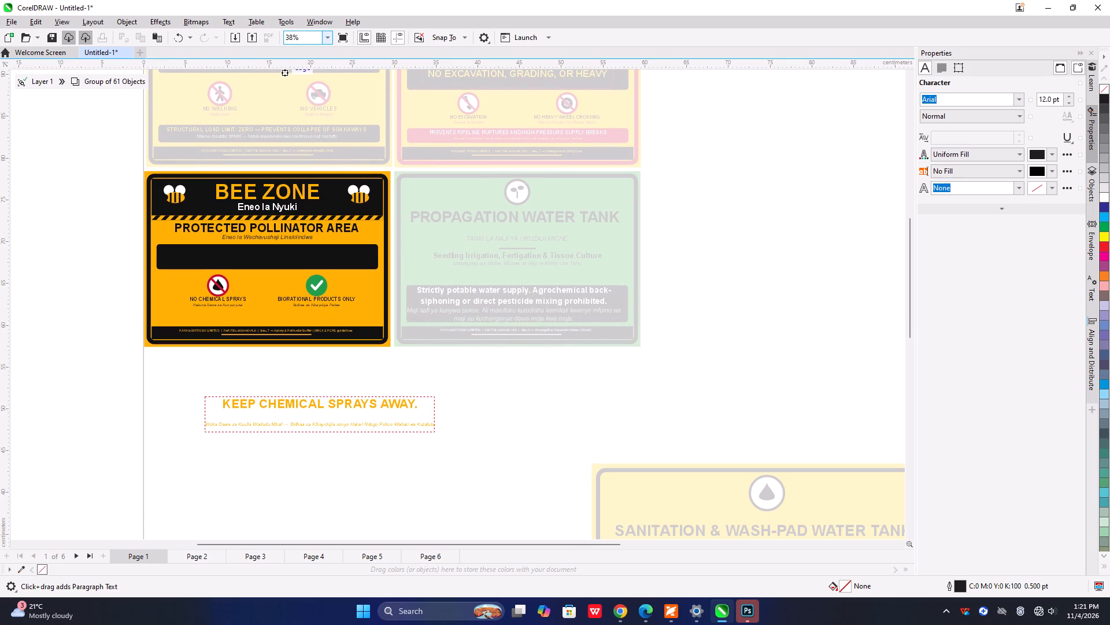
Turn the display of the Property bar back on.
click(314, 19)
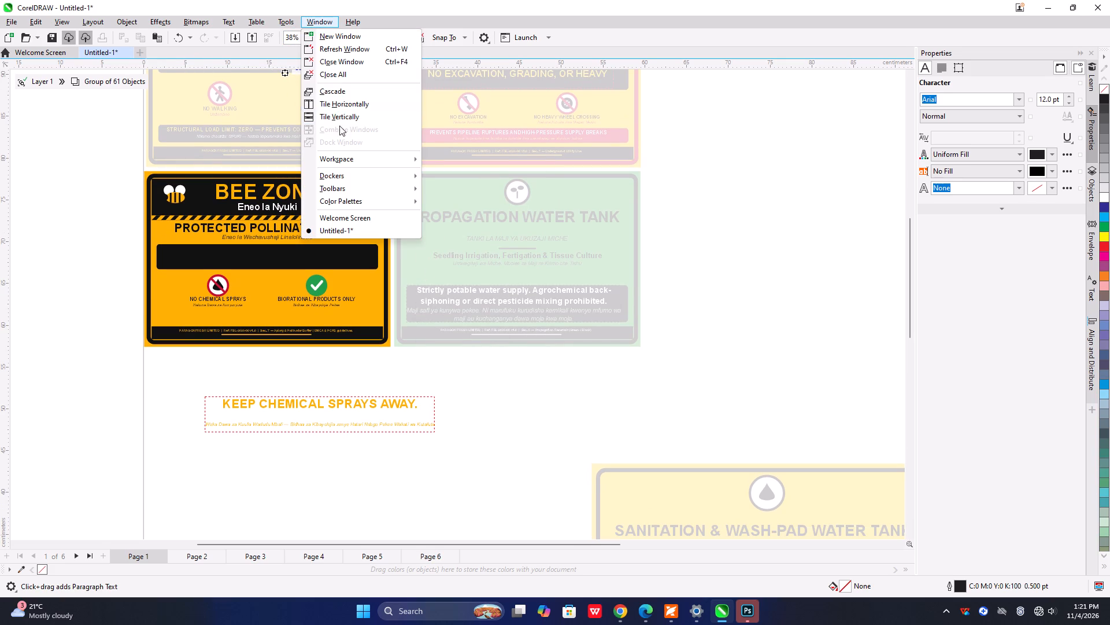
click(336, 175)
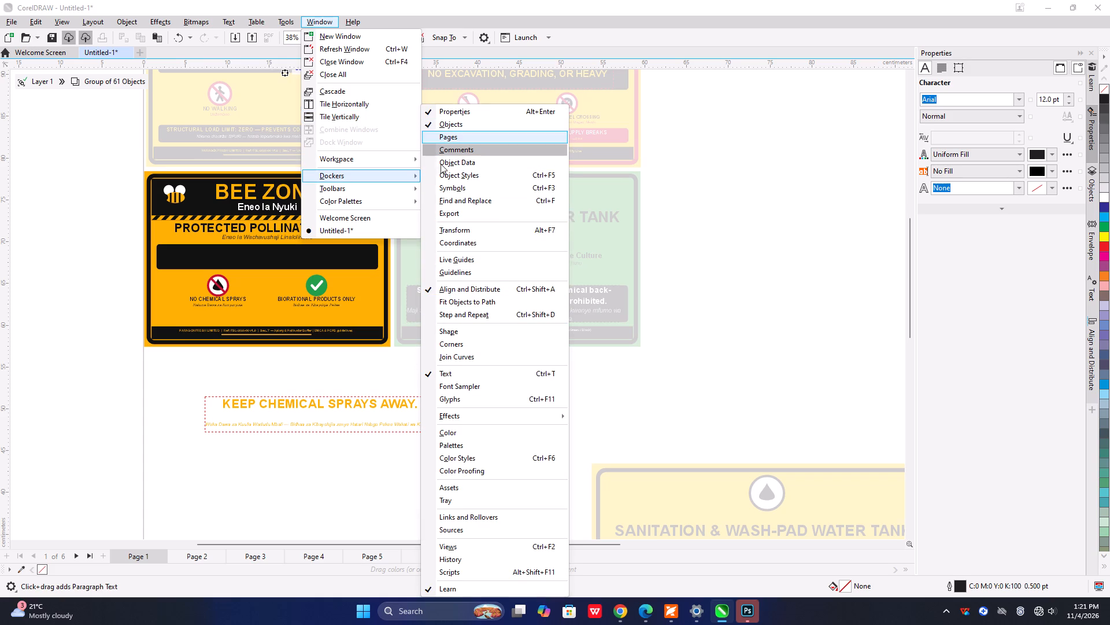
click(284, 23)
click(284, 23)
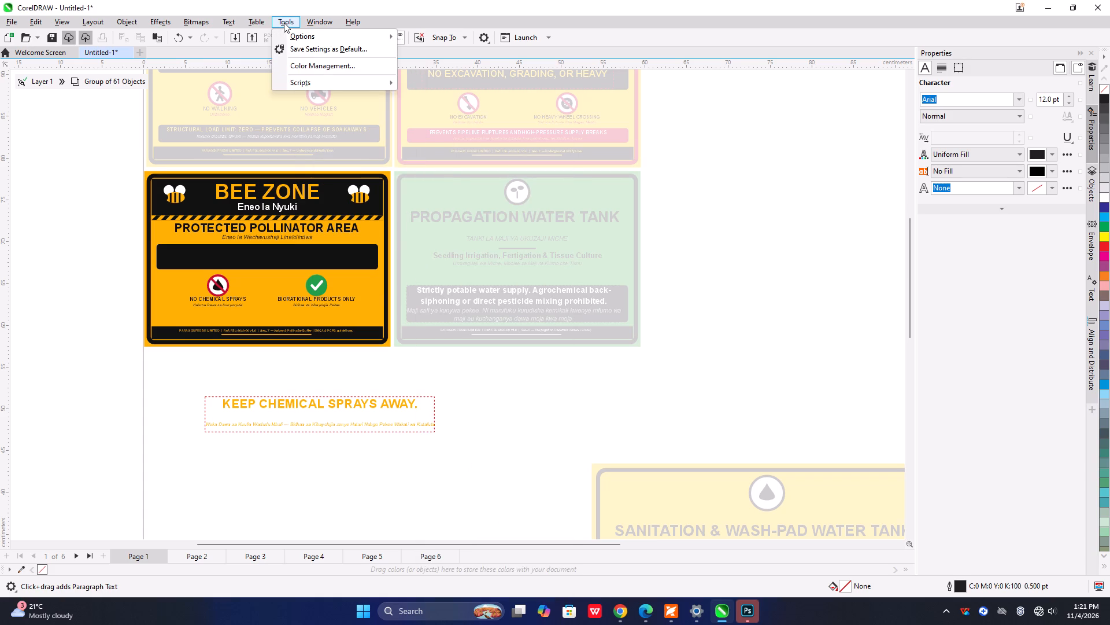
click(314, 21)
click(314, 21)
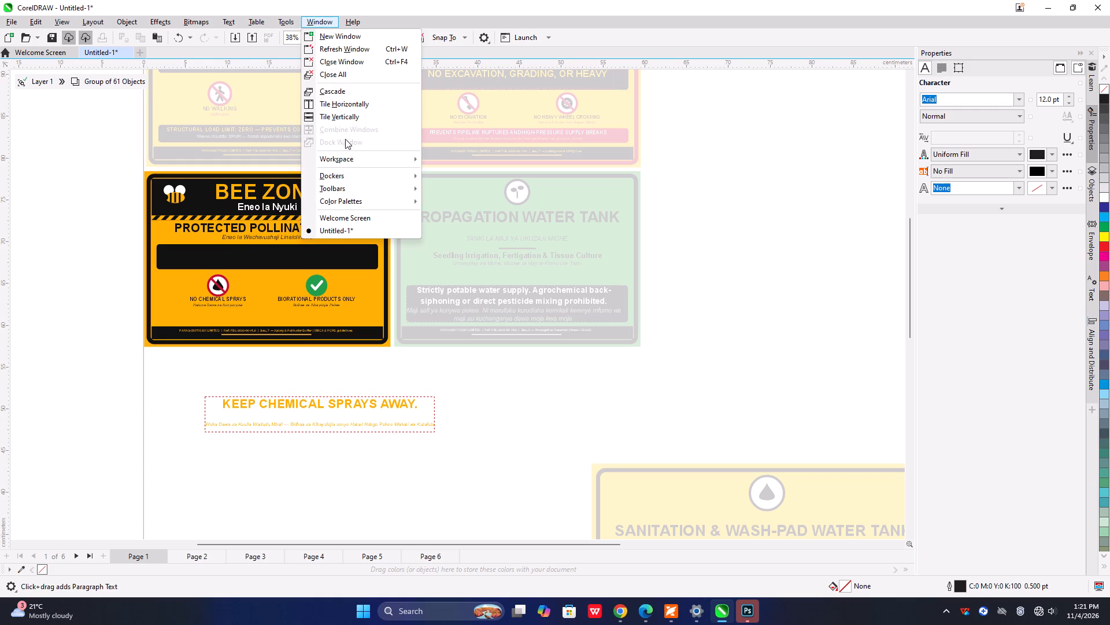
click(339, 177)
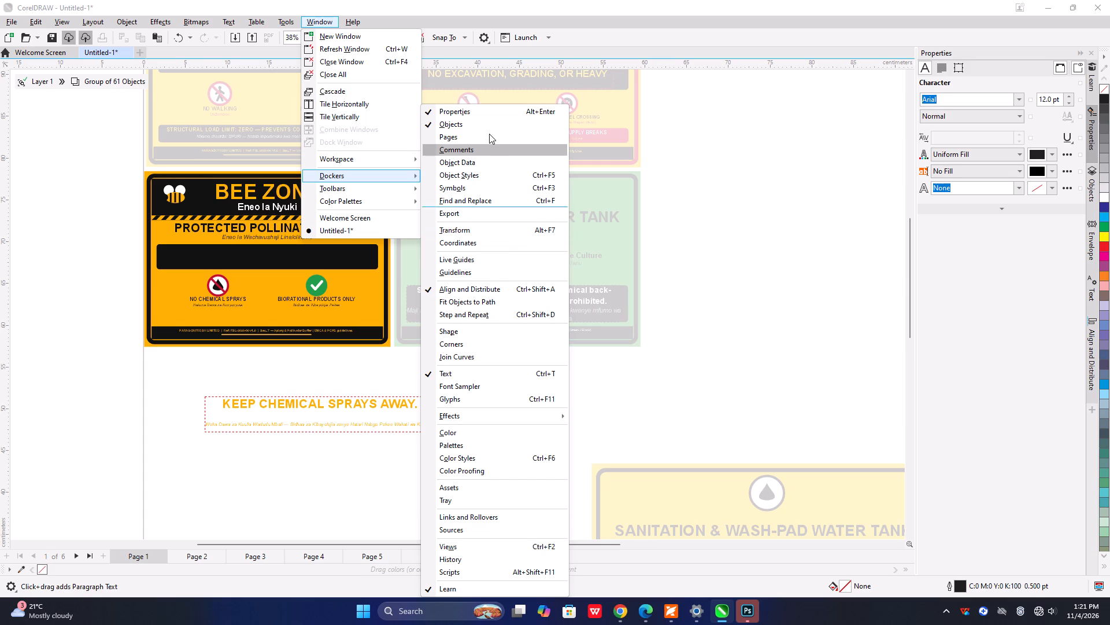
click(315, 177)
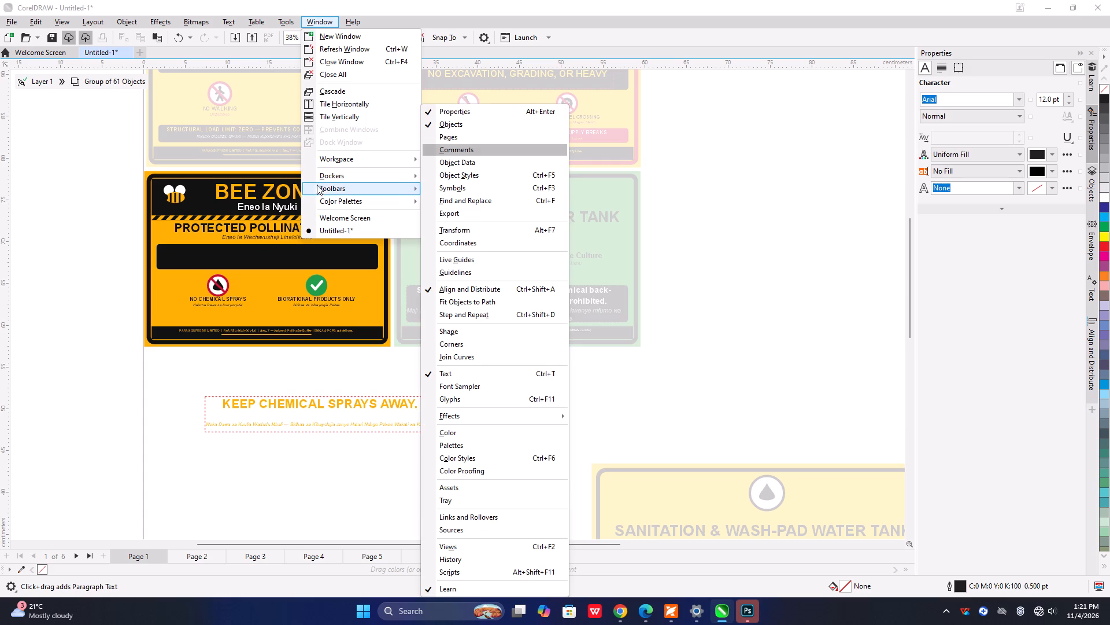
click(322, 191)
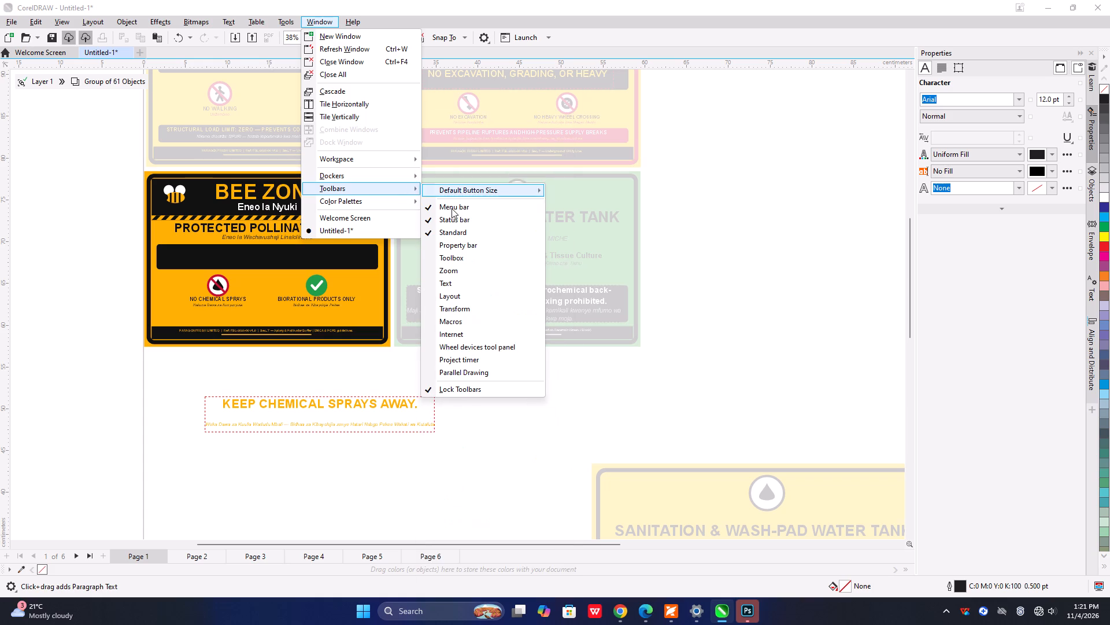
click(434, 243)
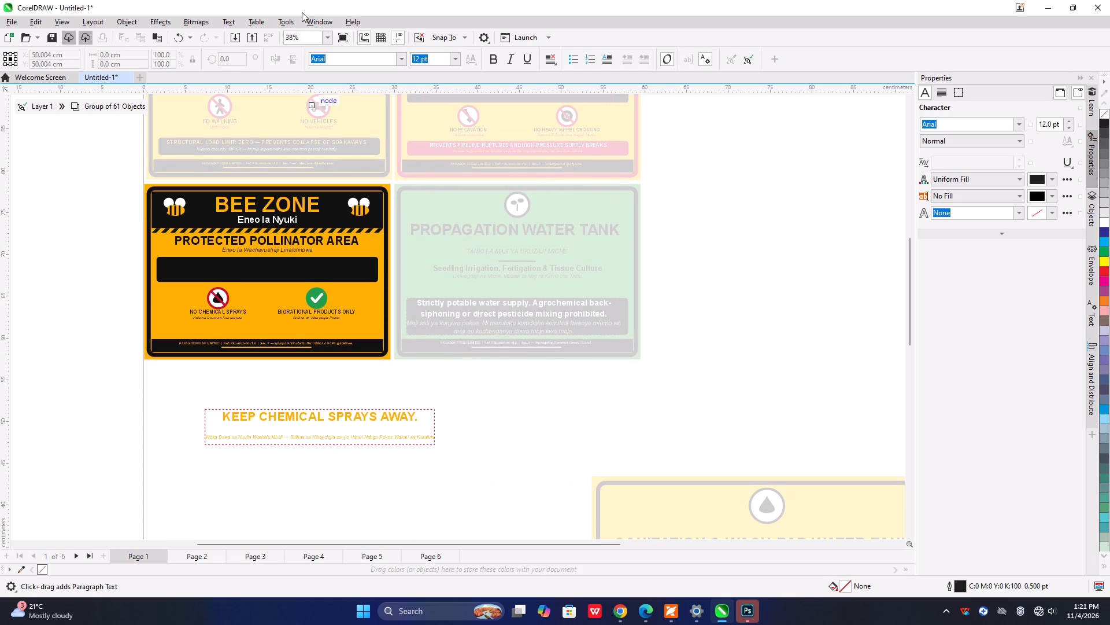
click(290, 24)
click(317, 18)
Turn on the display of the Toolbox.
click(319, 19)
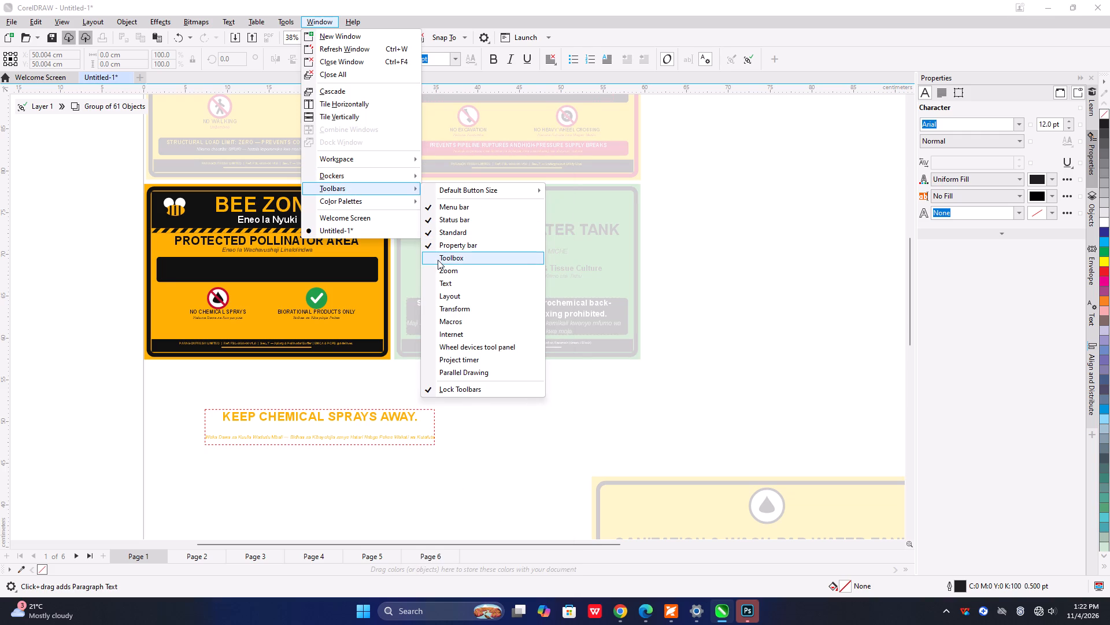
click(437, 260)
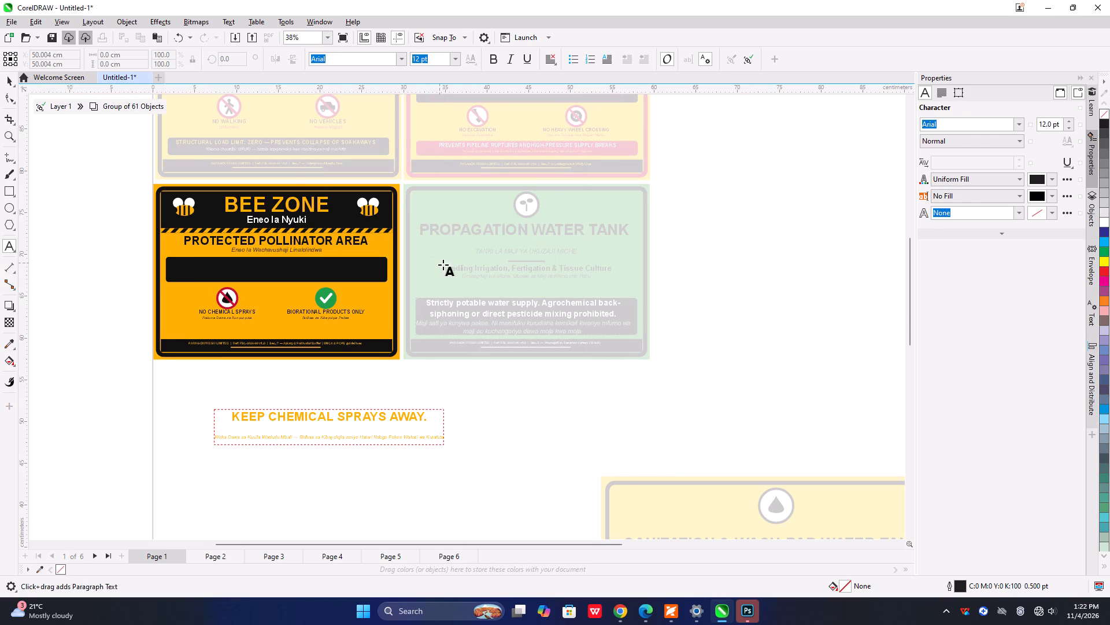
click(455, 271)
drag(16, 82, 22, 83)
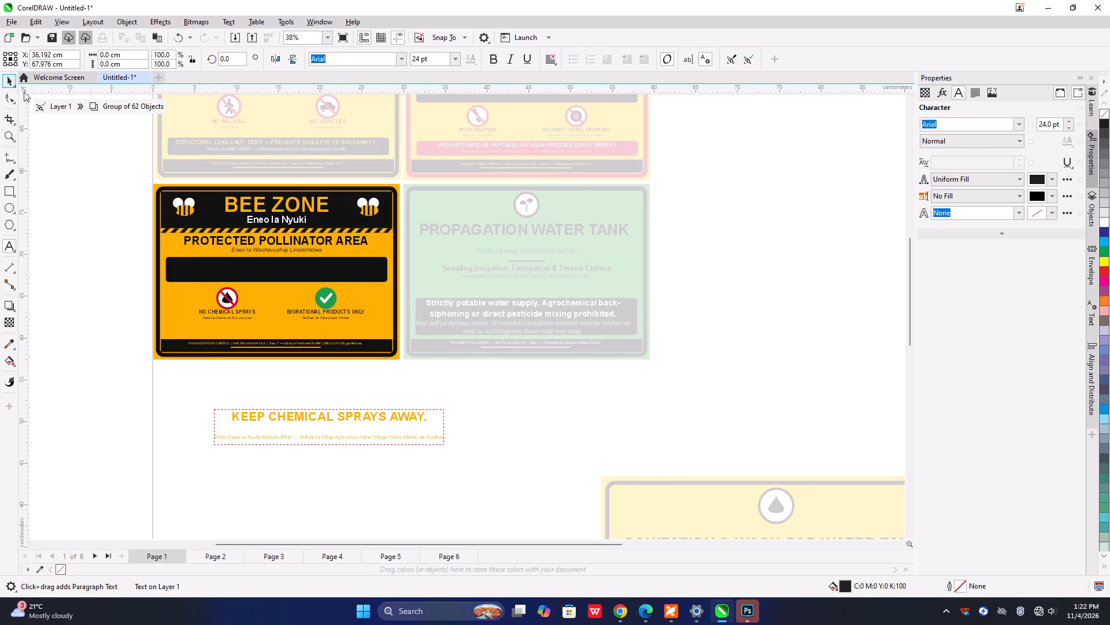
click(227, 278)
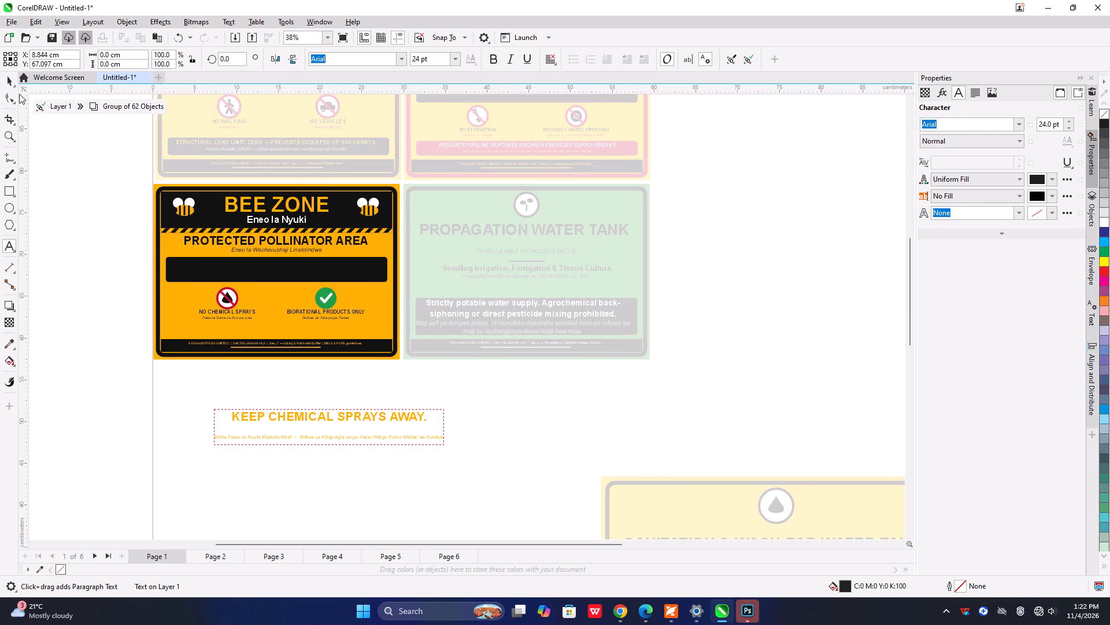
Stretch the empty black bar in the BEE ZONE sign downward to about 3.6 cm high using the Pick tool.
click(13, 83)
click(79, 199)
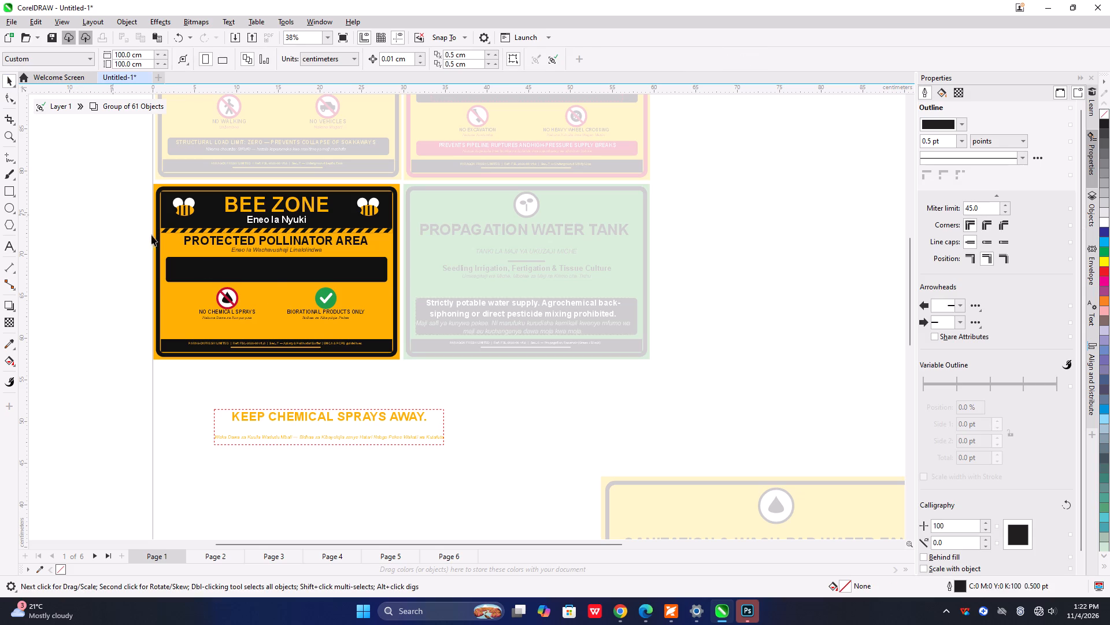
click(258, 275)
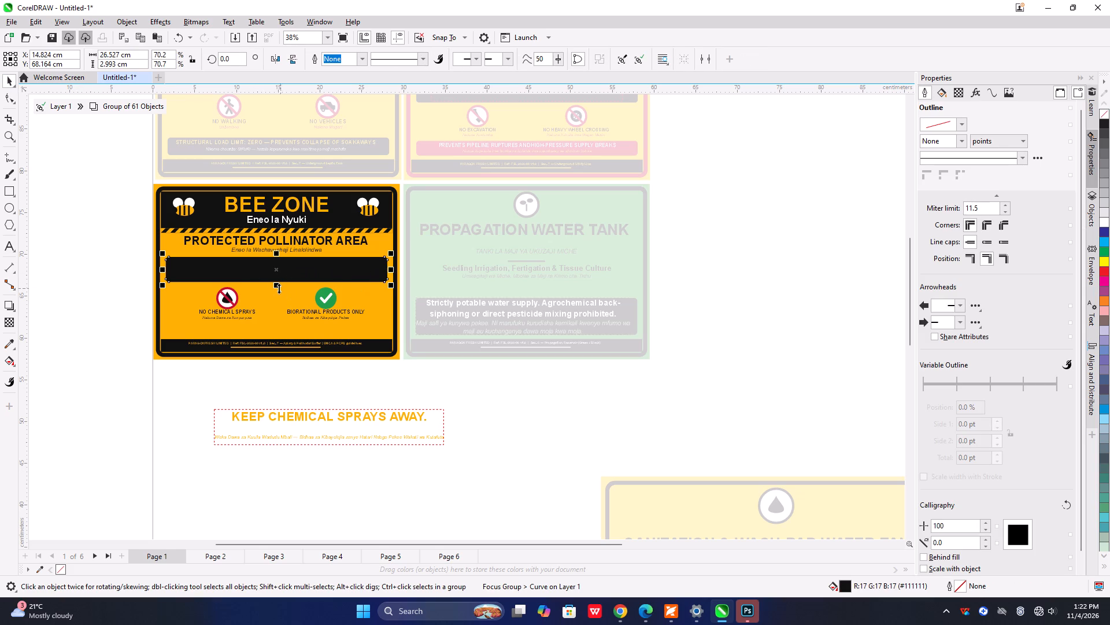
drag(279, 288, 273, 291)
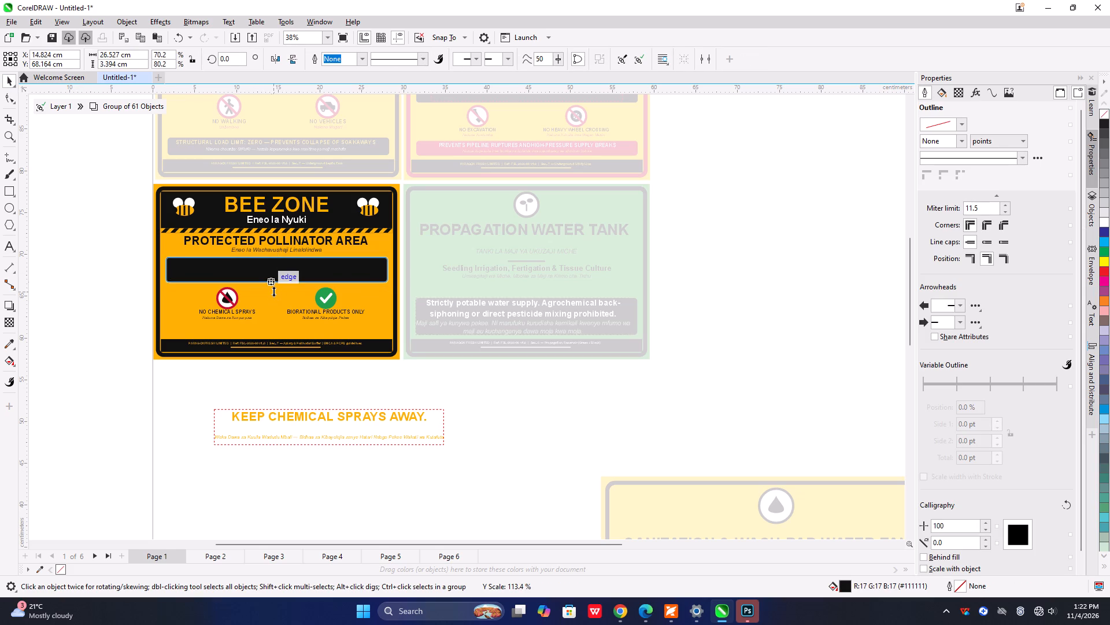
drag(273, 291, 272, 293)
Move the BEE ZONE sign's empty black bar slightly upward, to about Y 68.2 cm.
scroll(268, 292, up, 7)
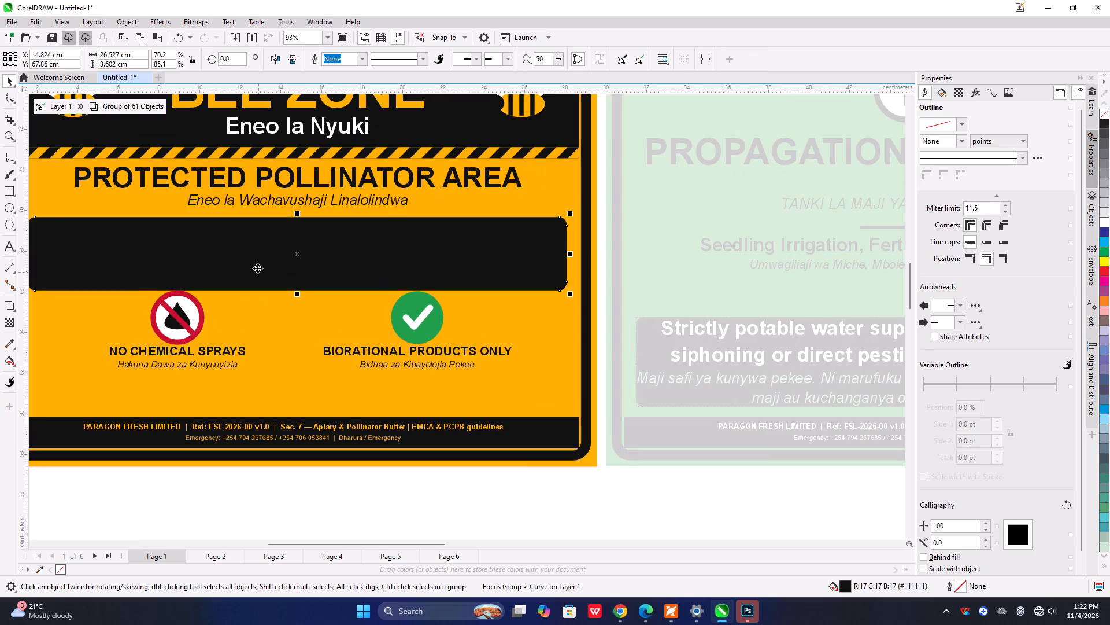
drag(290, 258, 290, 251)
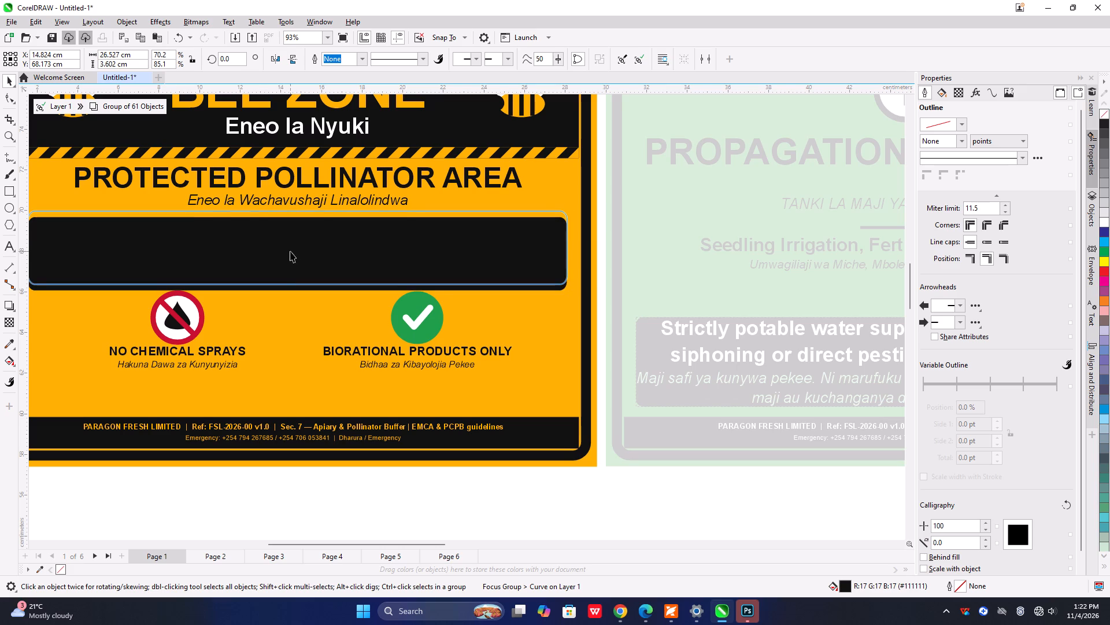
click(296, 289)
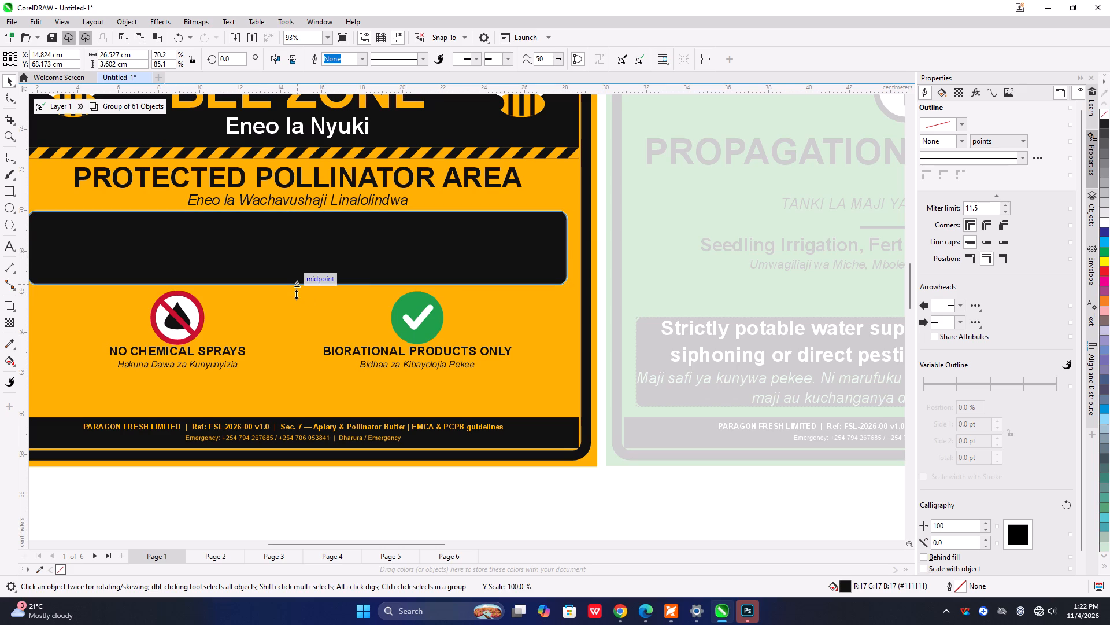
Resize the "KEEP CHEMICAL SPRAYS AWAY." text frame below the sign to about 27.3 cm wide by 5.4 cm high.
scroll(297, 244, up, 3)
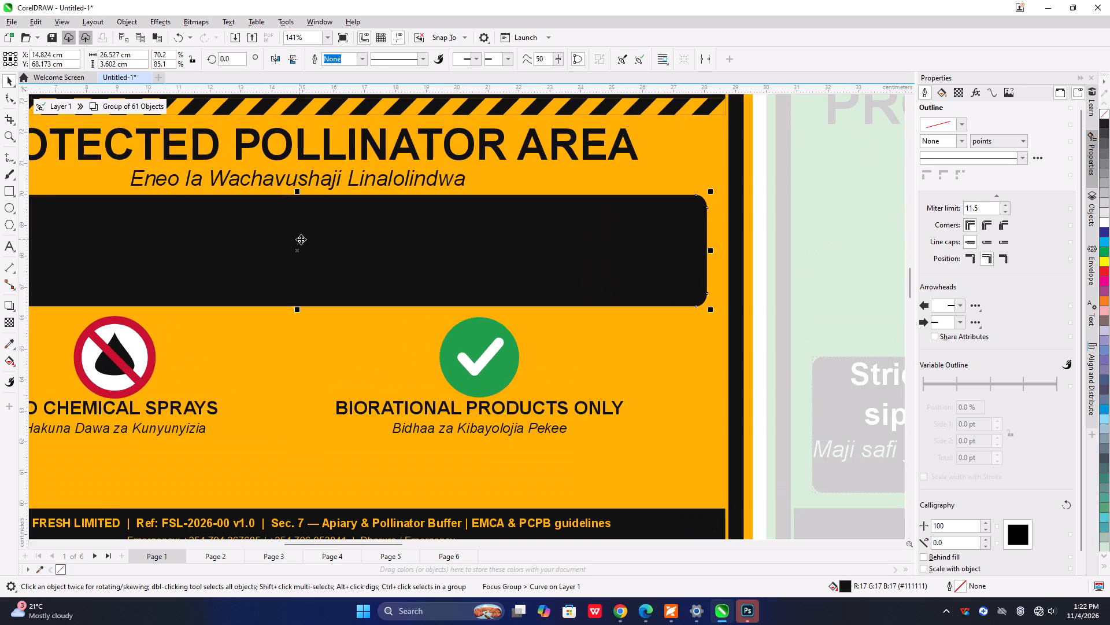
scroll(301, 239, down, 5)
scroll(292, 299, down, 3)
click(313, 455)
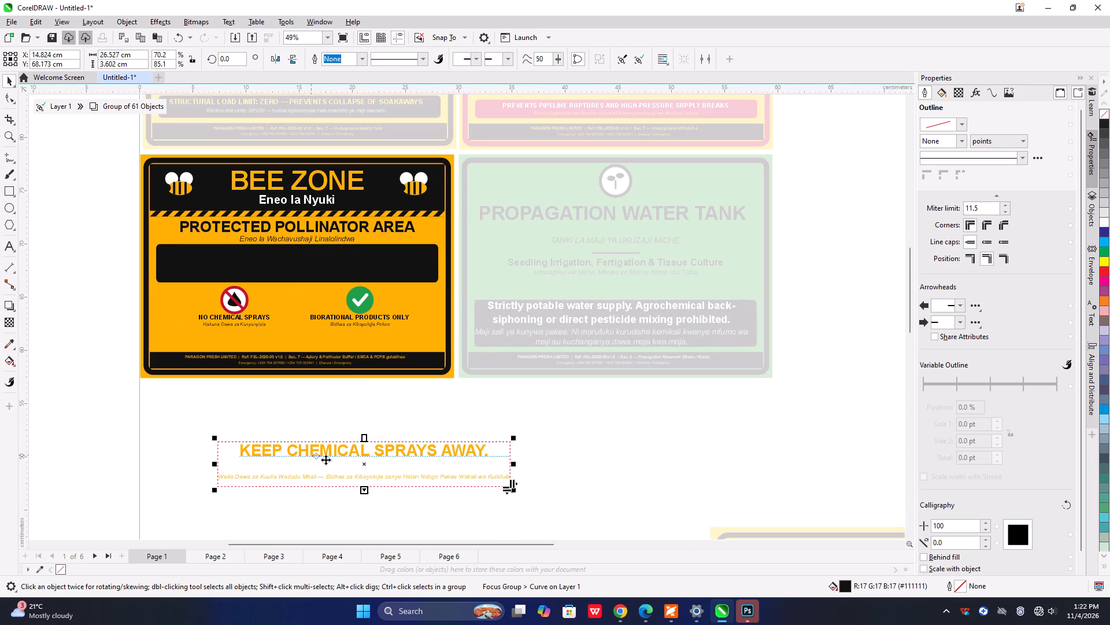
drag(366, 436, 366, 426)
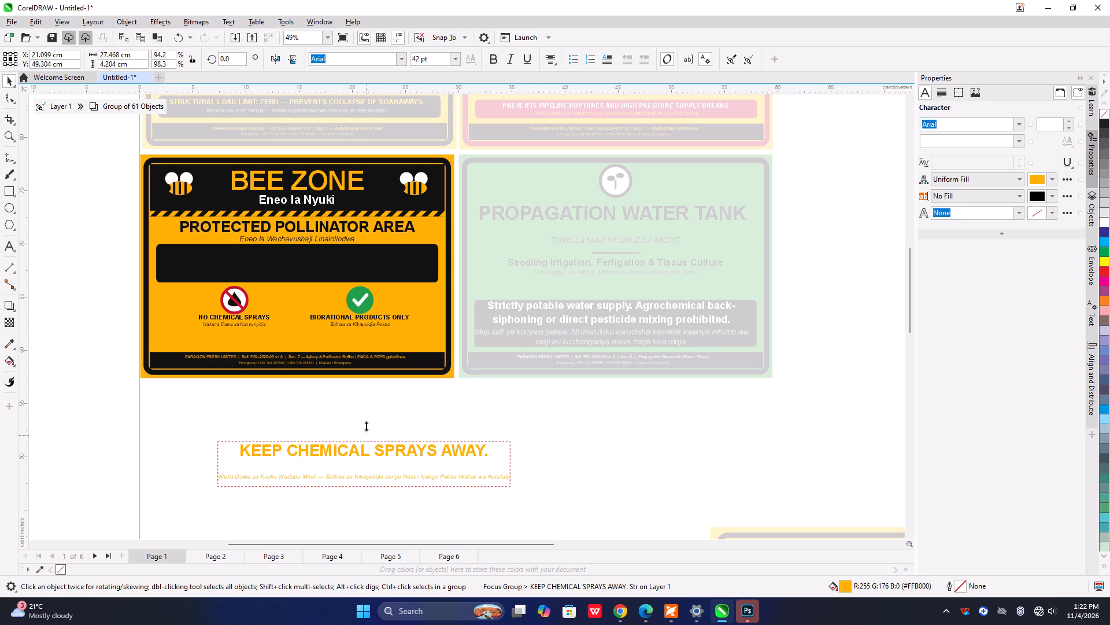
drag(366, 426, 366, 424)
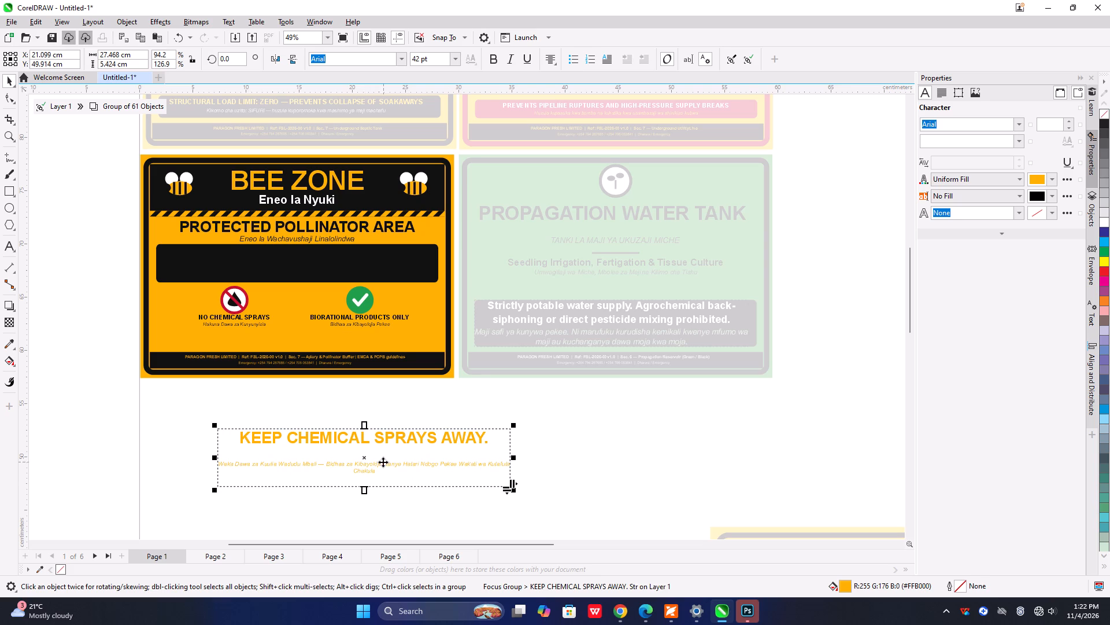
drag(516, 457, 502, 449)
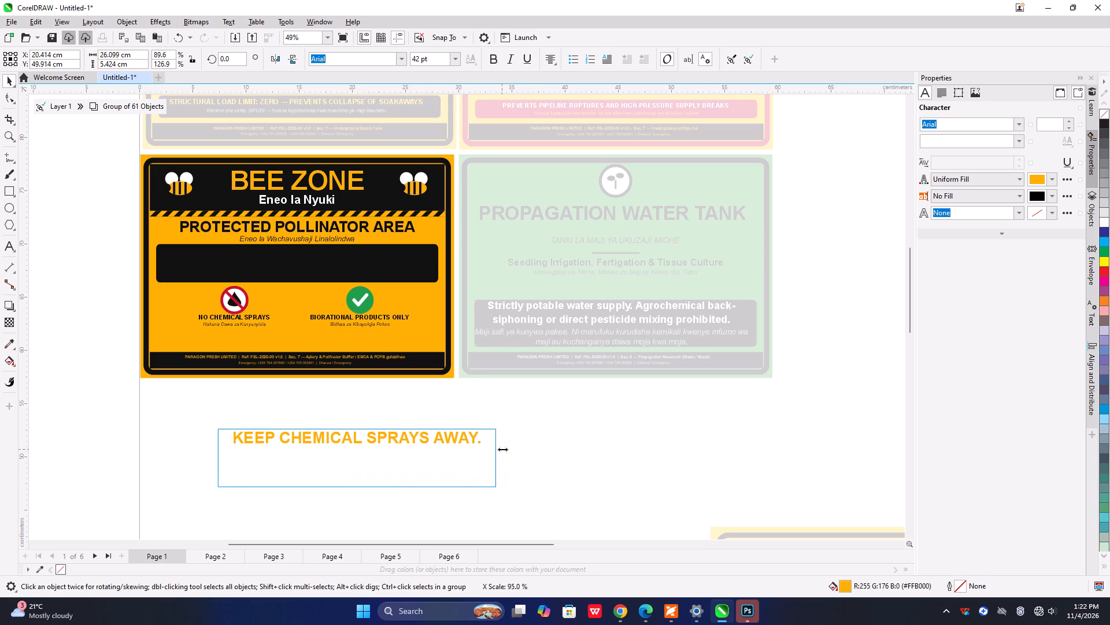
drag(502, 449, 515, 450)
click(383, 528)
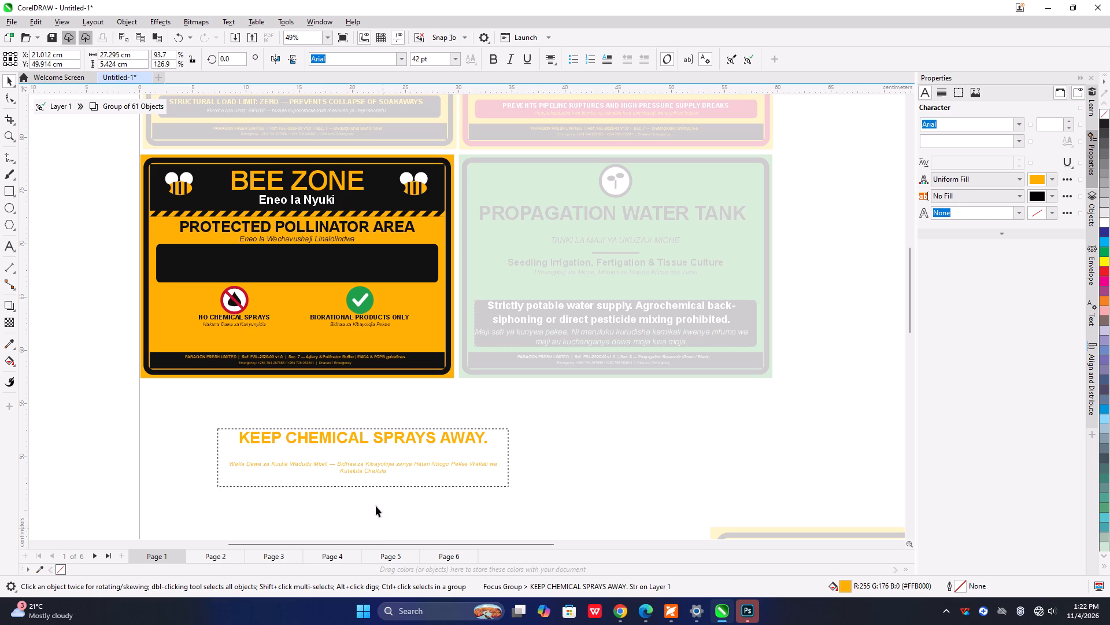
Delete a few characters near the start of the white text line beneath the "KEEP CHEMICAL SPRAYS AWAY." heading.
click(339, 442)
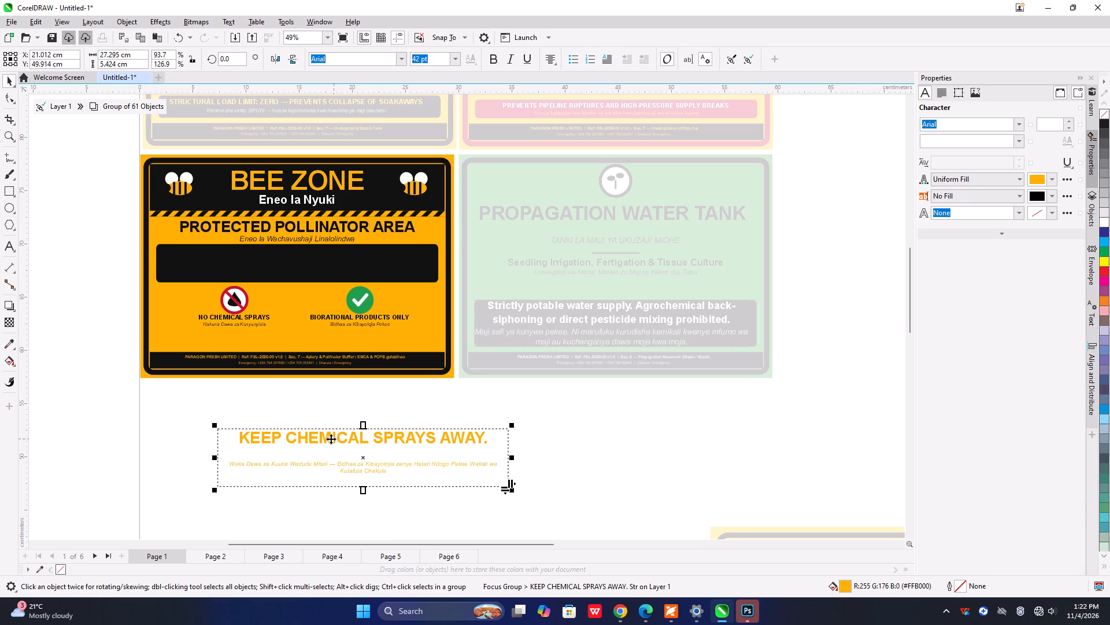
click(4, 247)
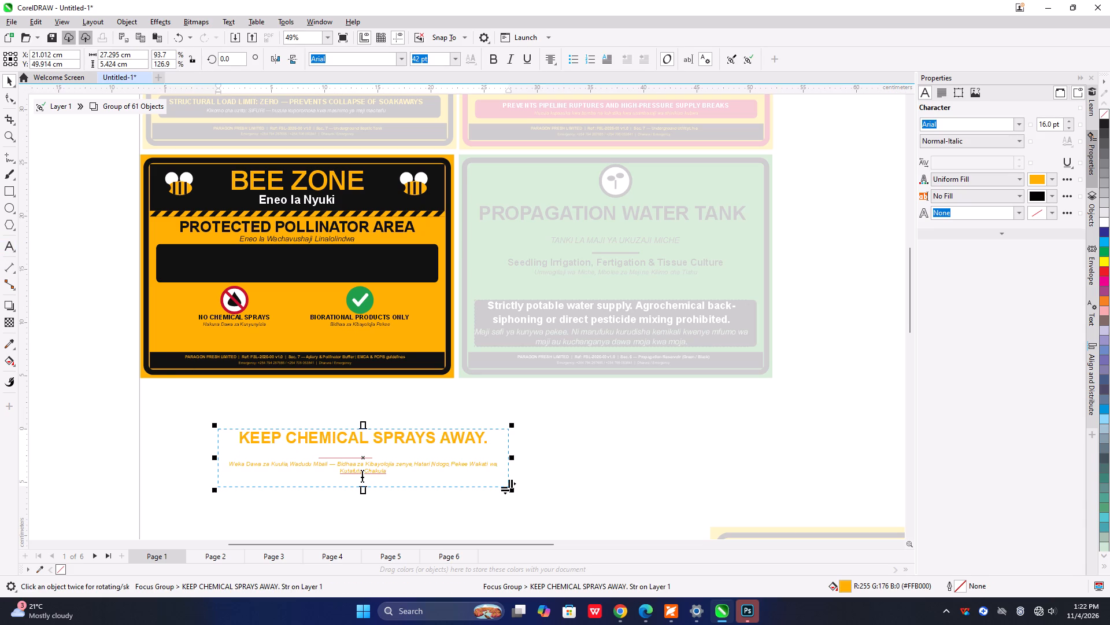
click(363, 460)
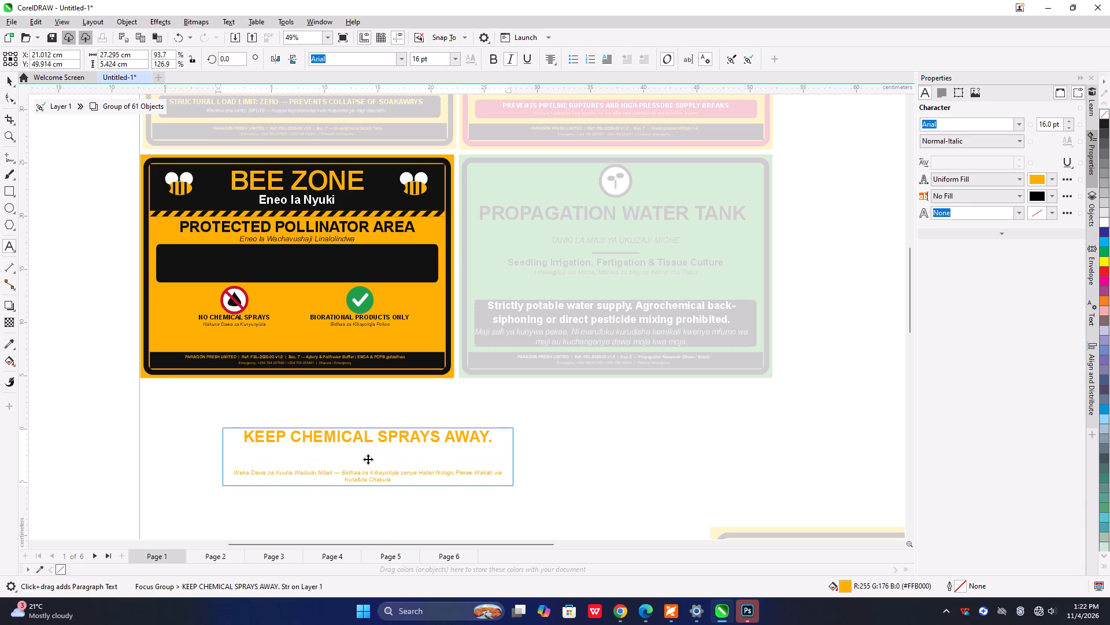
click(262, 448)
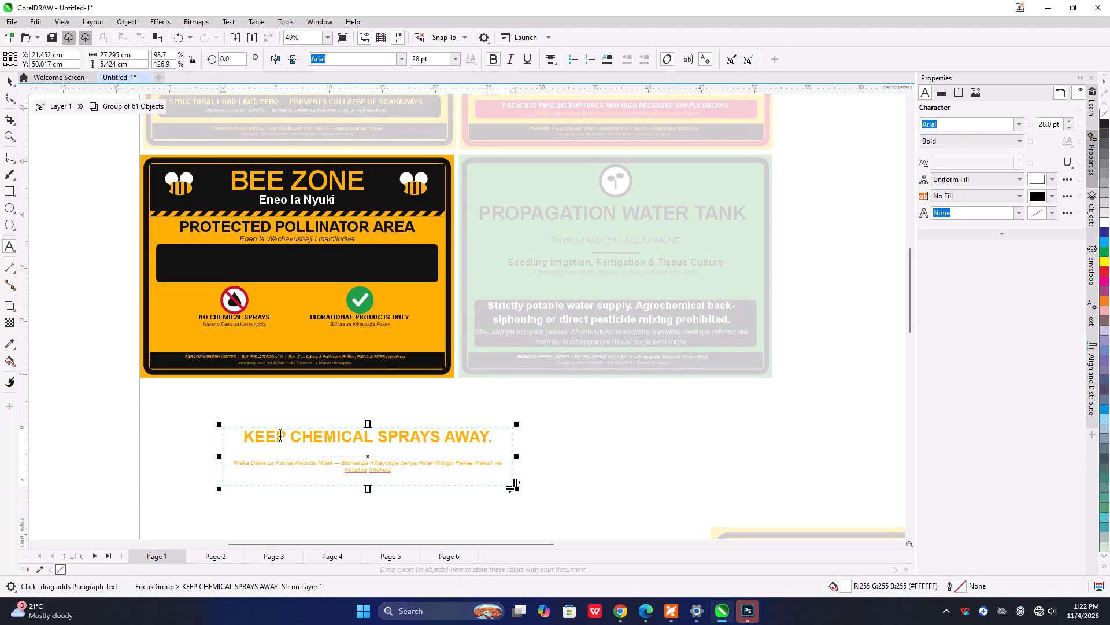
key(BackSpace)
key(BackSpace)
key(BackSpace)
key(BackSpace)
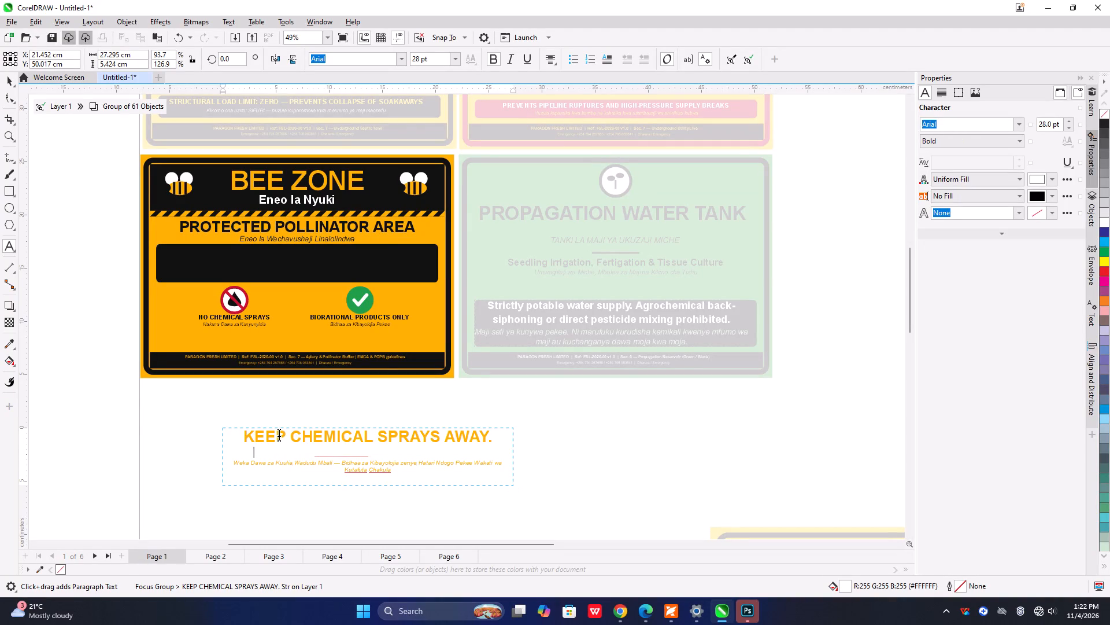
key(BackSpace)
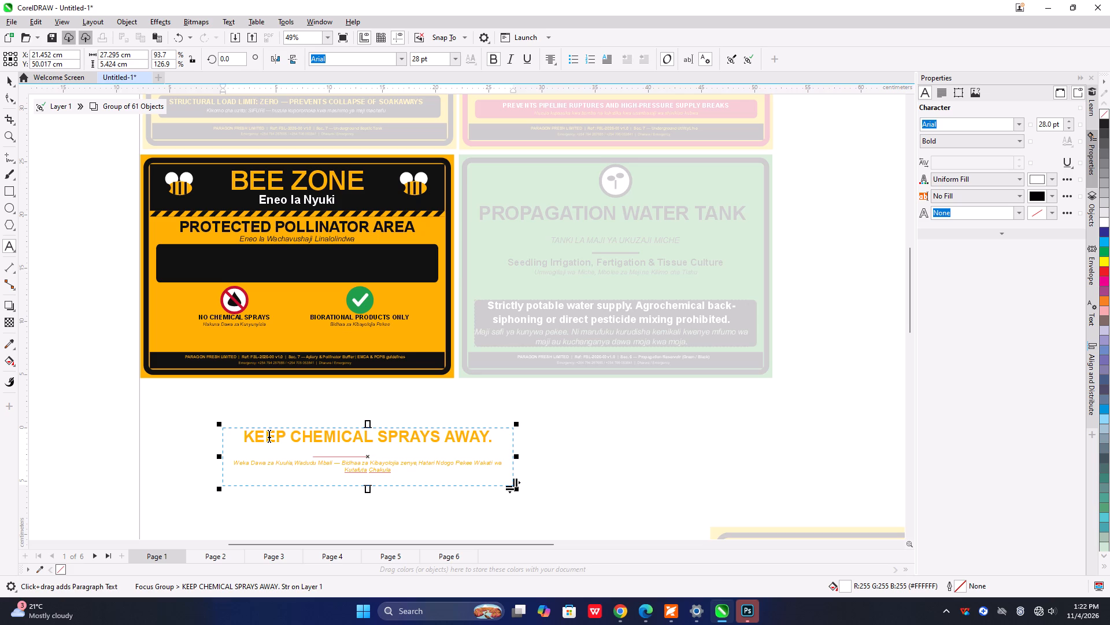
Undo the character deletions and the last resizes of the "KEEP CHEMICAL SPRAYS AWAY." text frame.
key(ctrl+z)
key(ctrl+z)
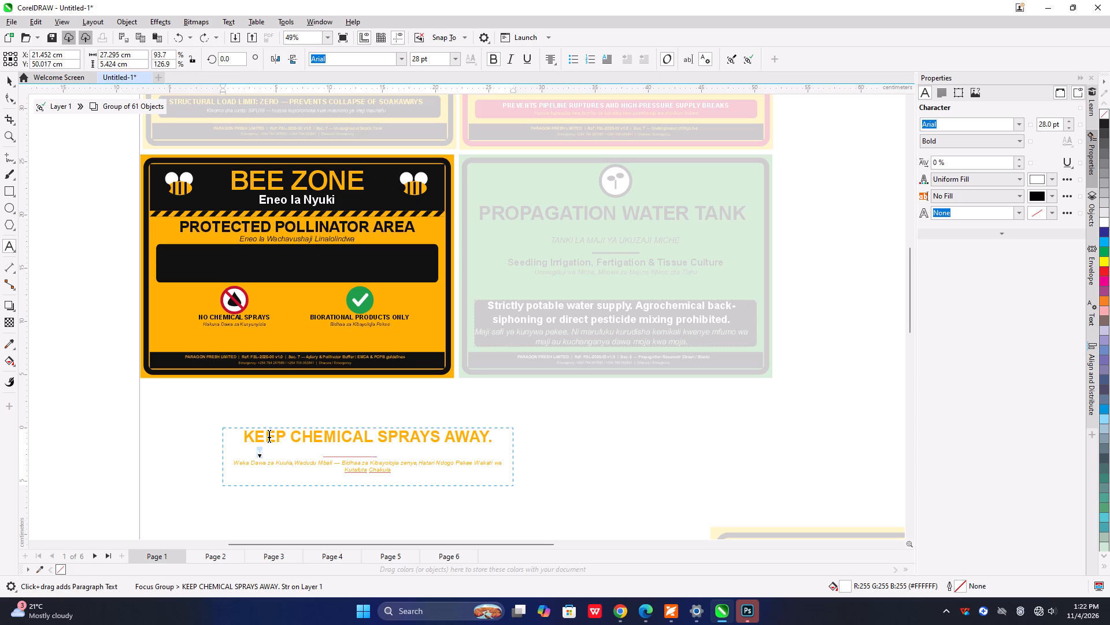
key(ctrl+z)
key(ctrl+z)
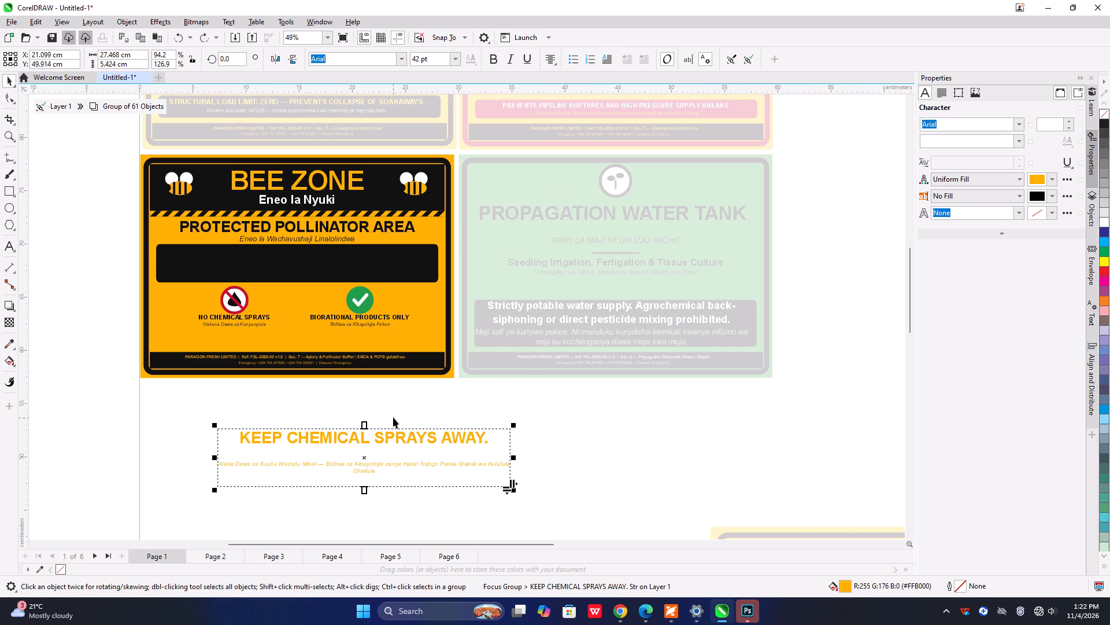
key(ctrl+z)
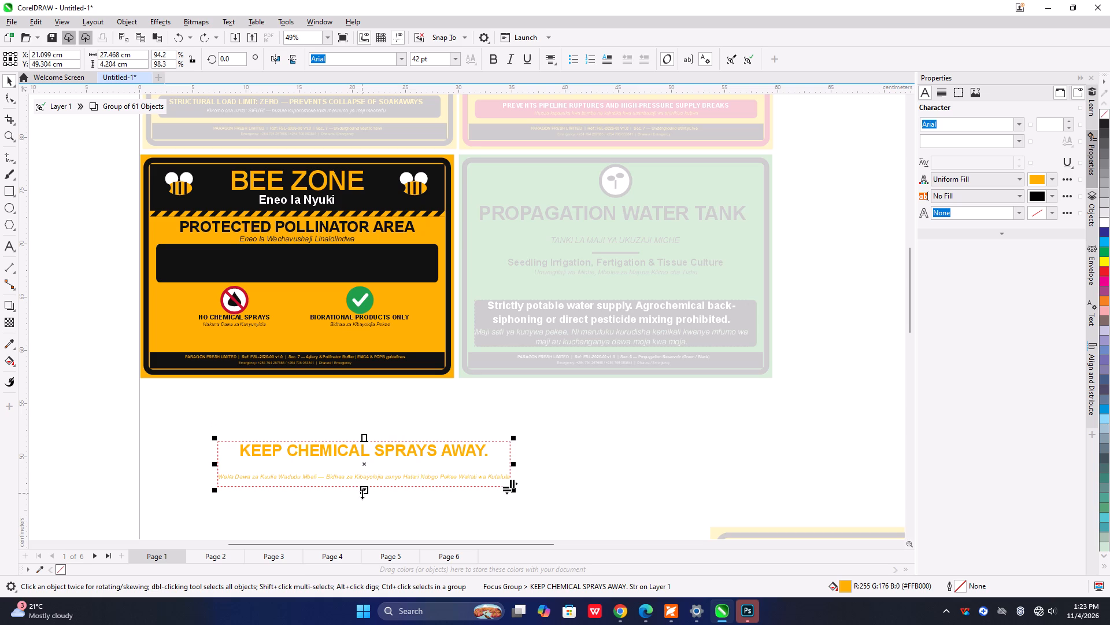
Enlarge the "KEEP CHEMICAL SPRAYS AWAY." text frame to about 30 cm wide by 6.1 cm high.
click(362, 494)
drag(515, 463, 532, 463)
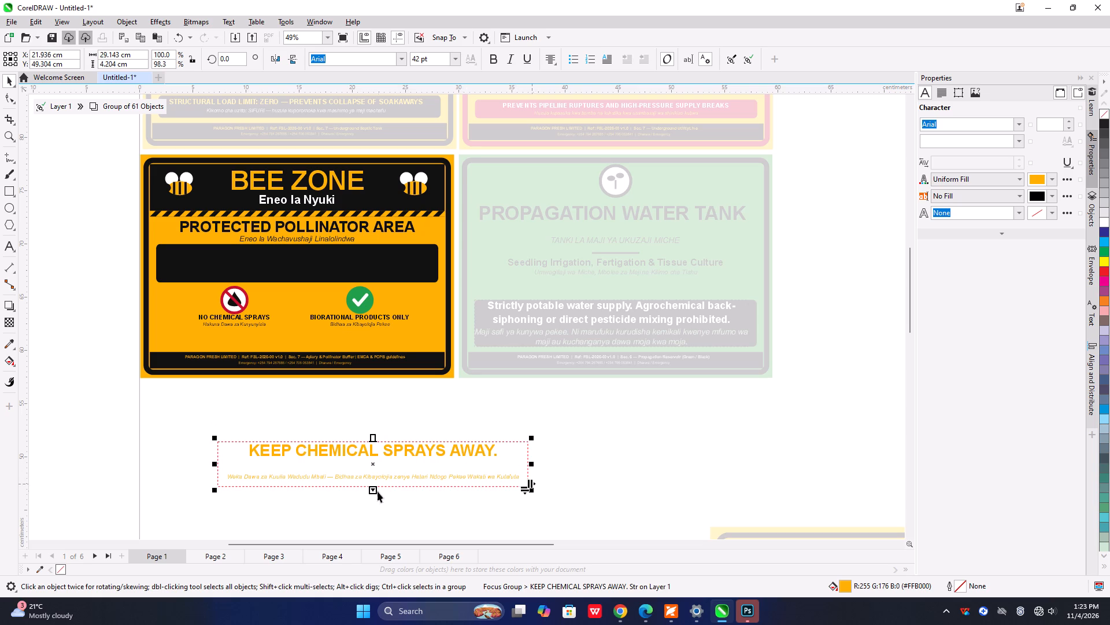
drag(374, 492, 376, 481)
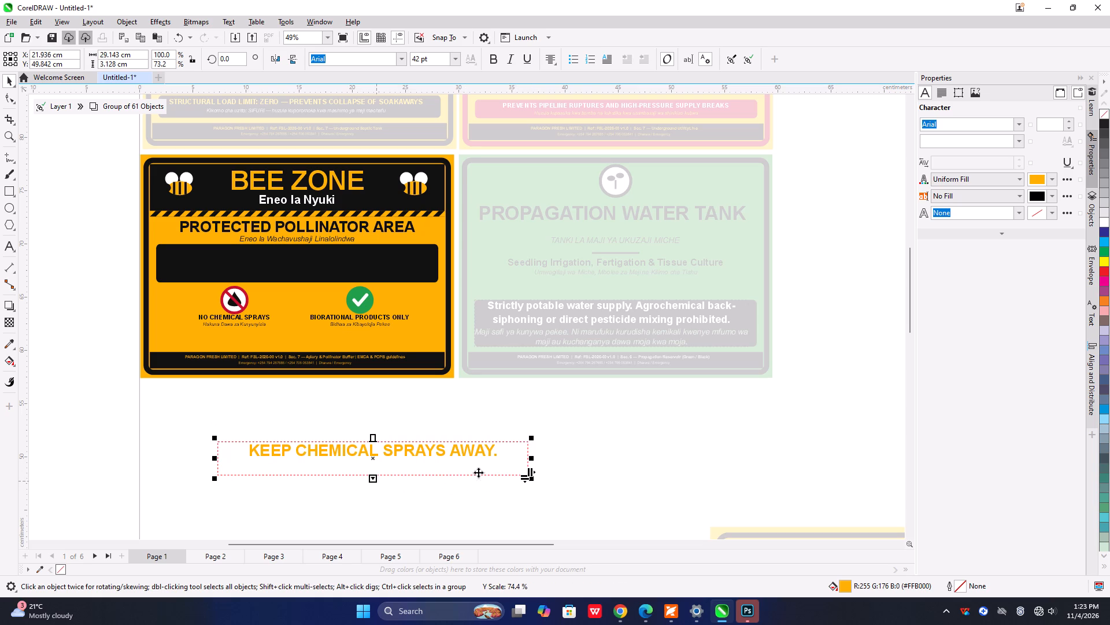
drag(535, 460, 545, 460)
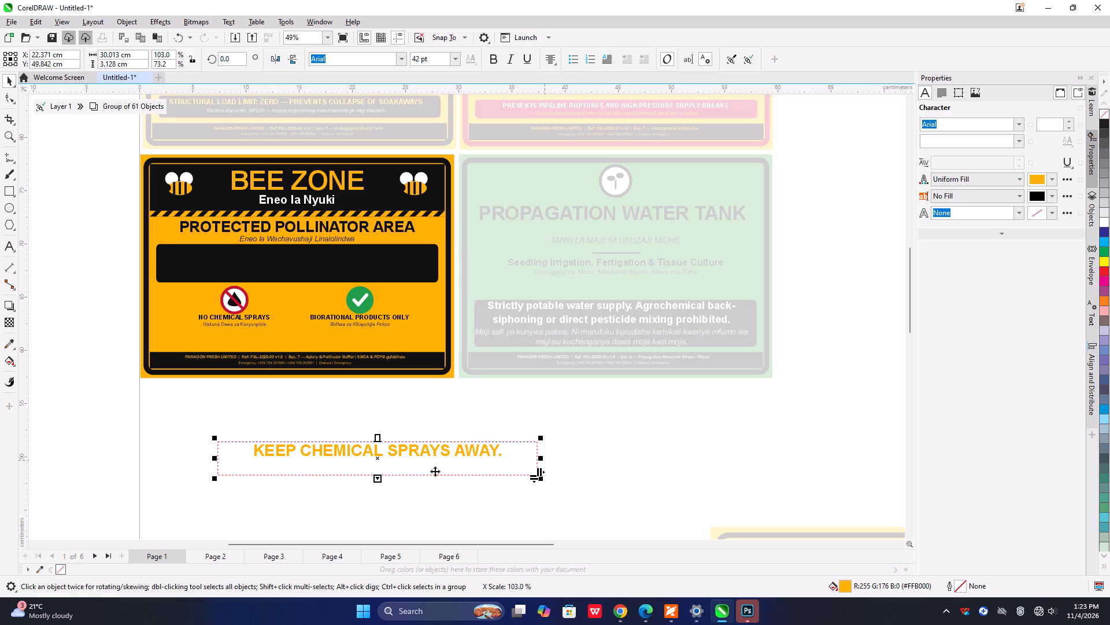
drag(374, 480, 373, 492)
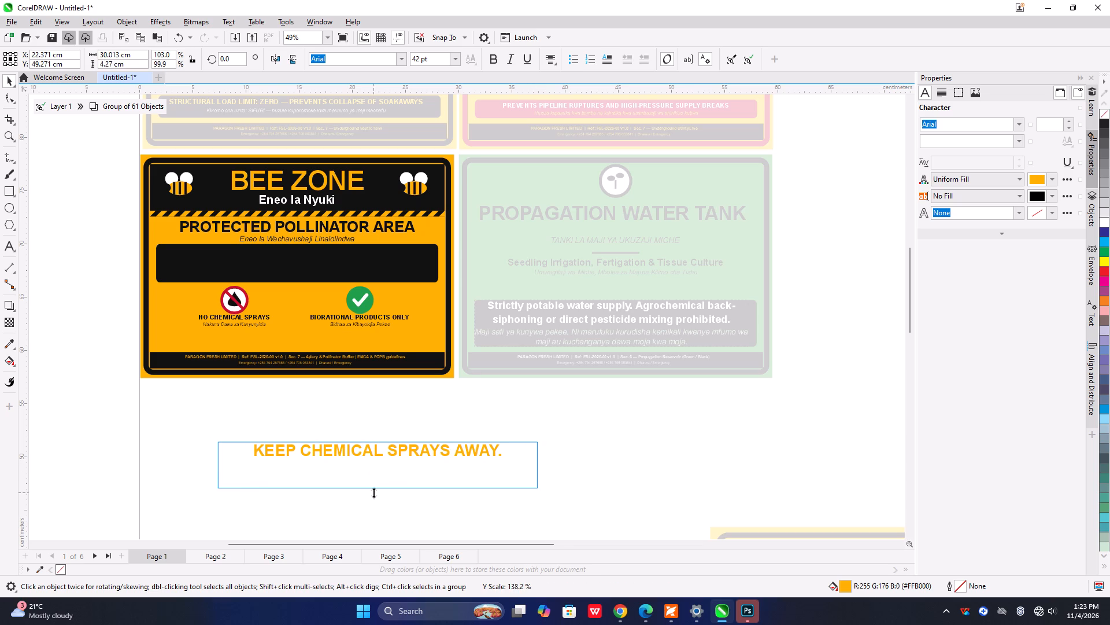
drag(373, 492, 369, 516)
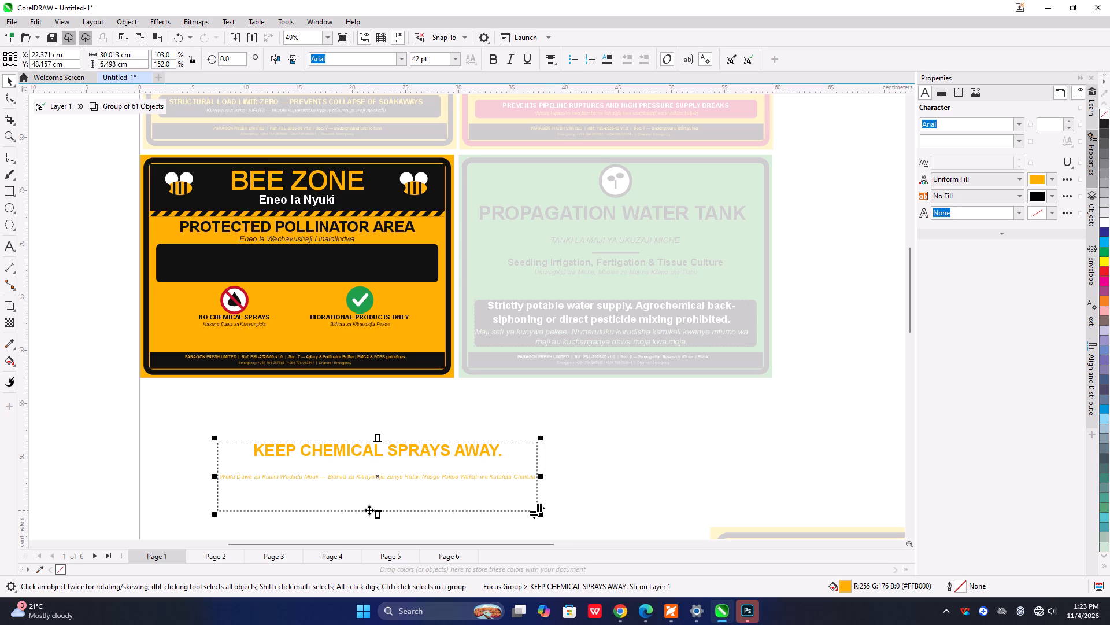
click(369, 510)
click(379, 513)
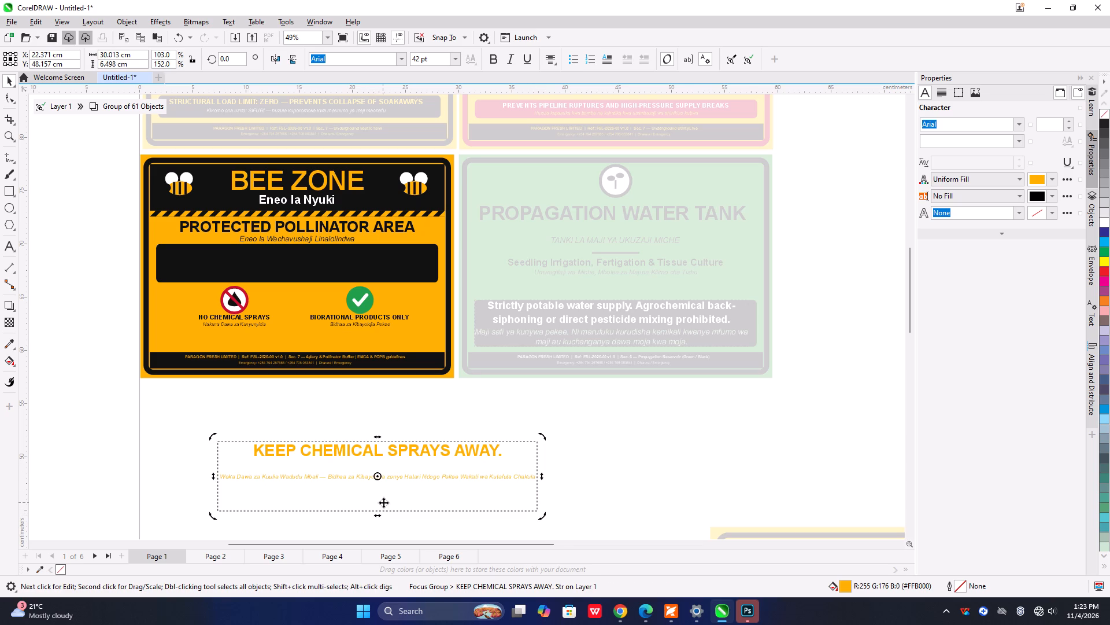
click(383, 502)
click(379, 513)
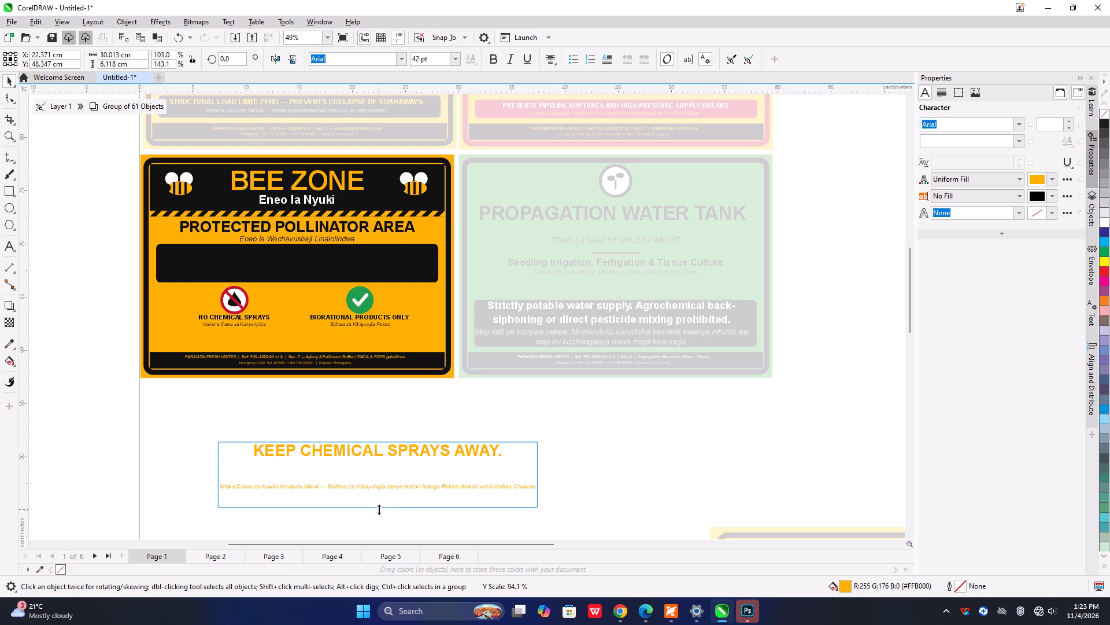
Move the "KEEP CHEMICAL SPRAYS AWAY." text frame back over the BEE ZONE sign's black bar, about X 15.4 cm, Y 68.2 cm.
drag(379, 470, 378, 421)
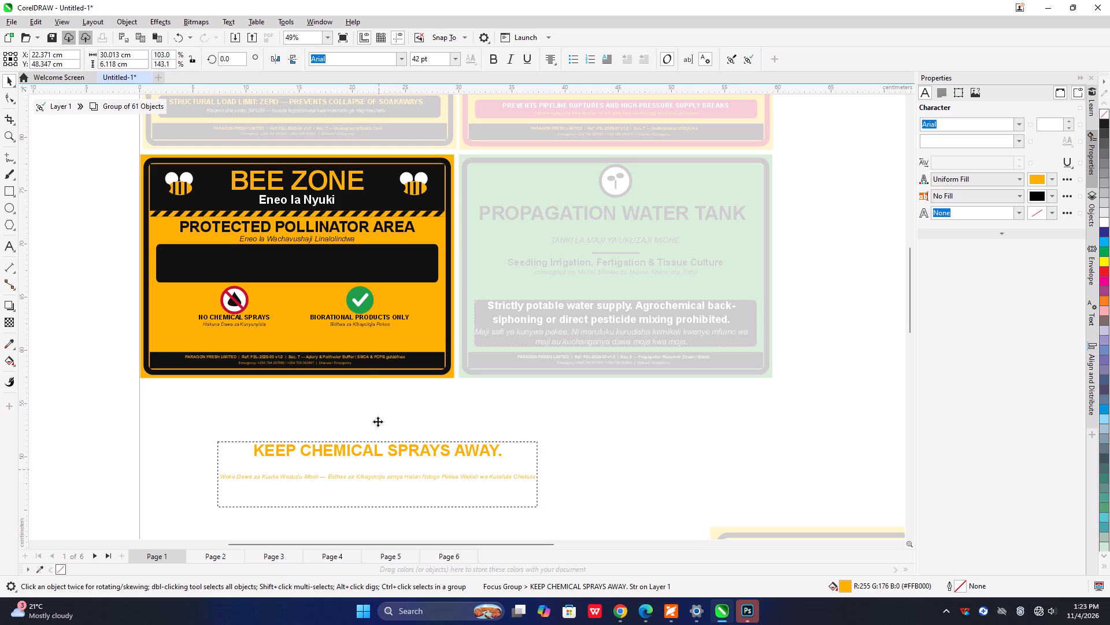
drag(378, 421, 302, 259)
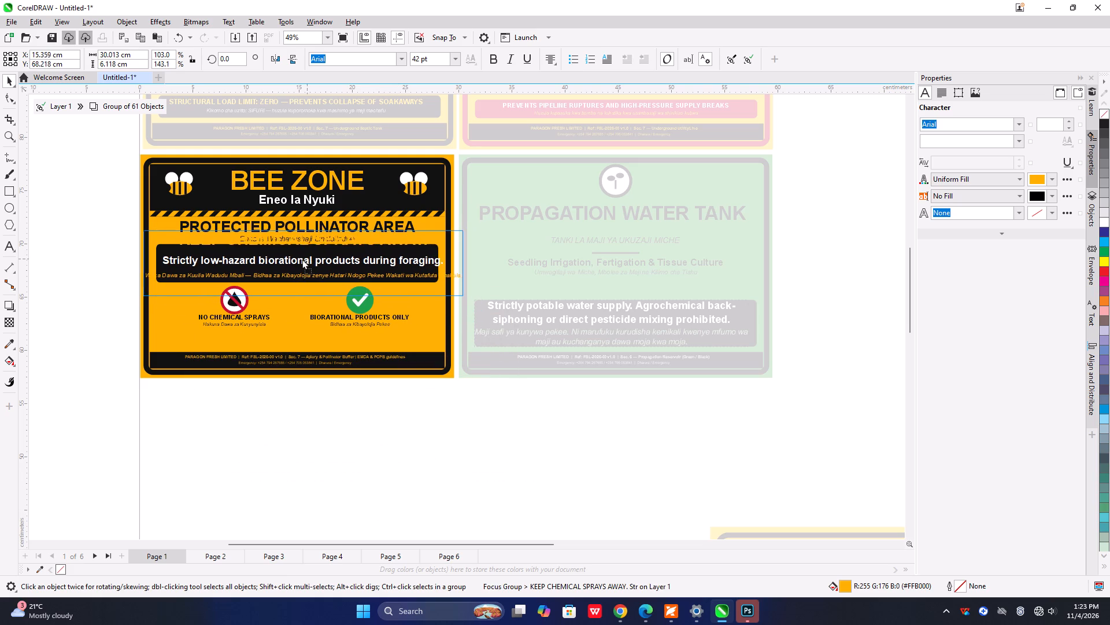
Move the "KEEP CHEMICAL SPRAYS AWAY." text frame below the BEE ZONE sign and resize it to about 32.6 cm wide by 3.8 cm high.
drag(302, 259, 373, 464)
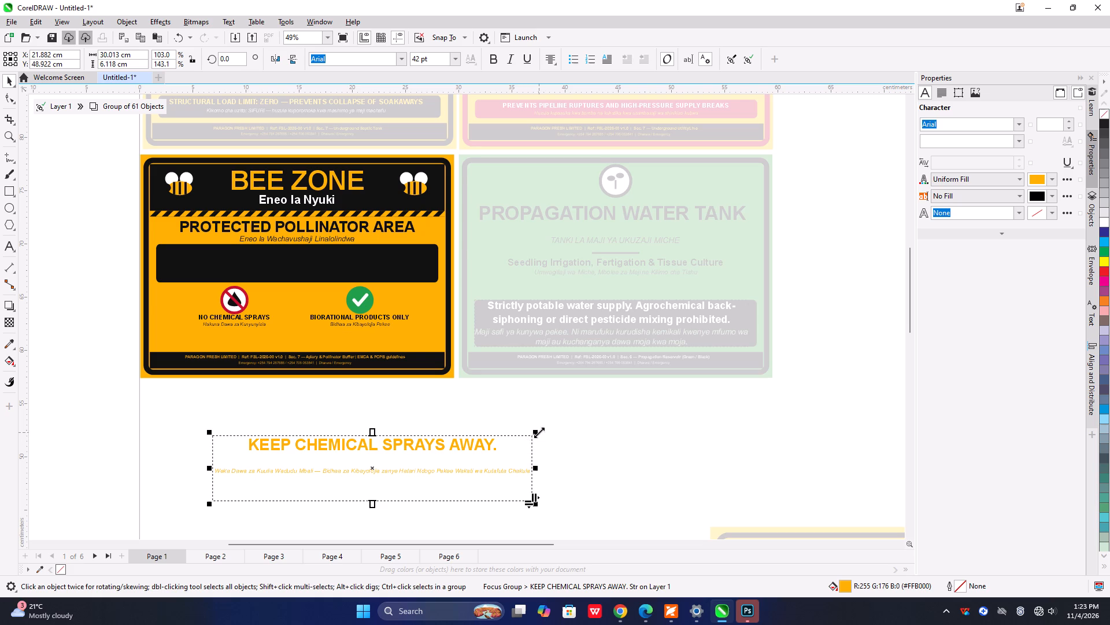
drag(539, 431, 467, 446)
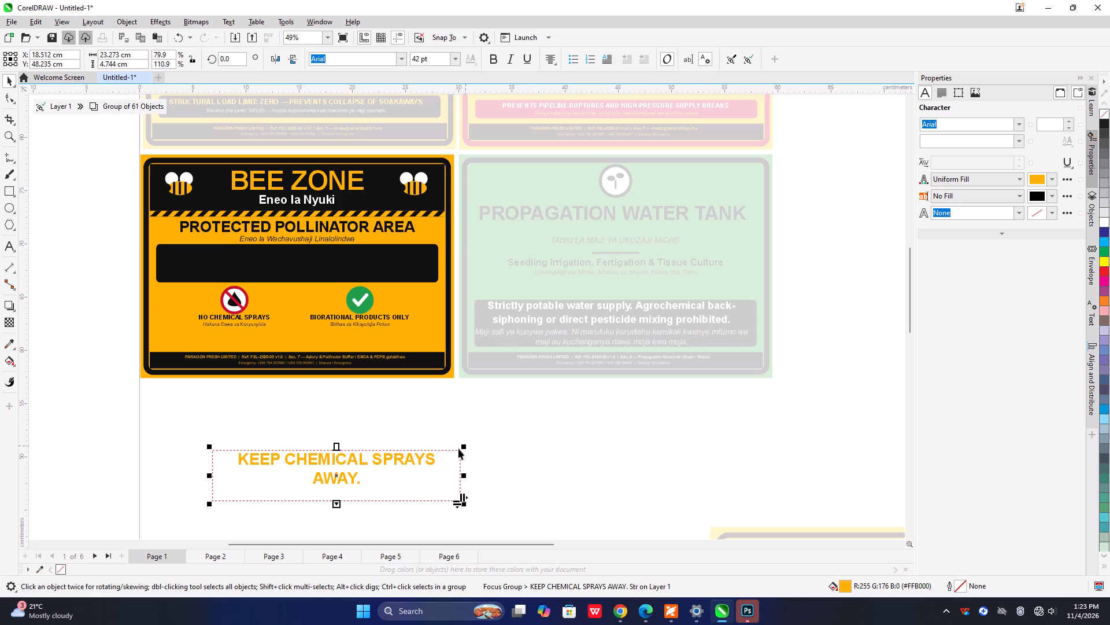
drag(465, 445, 590, 425)
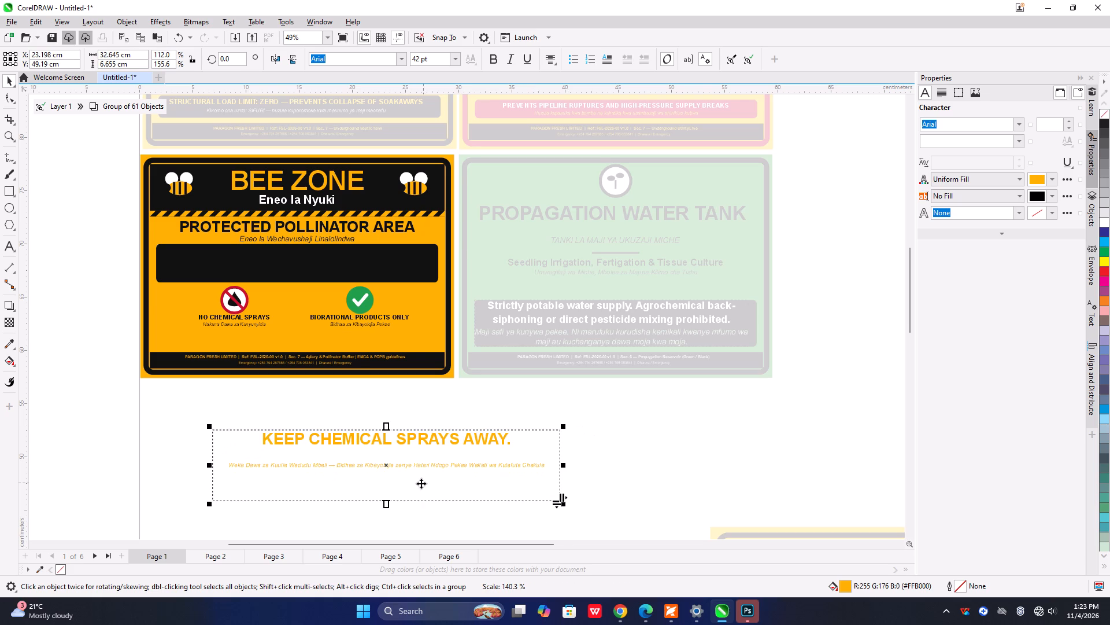
drag(387, 503, 390, 488)
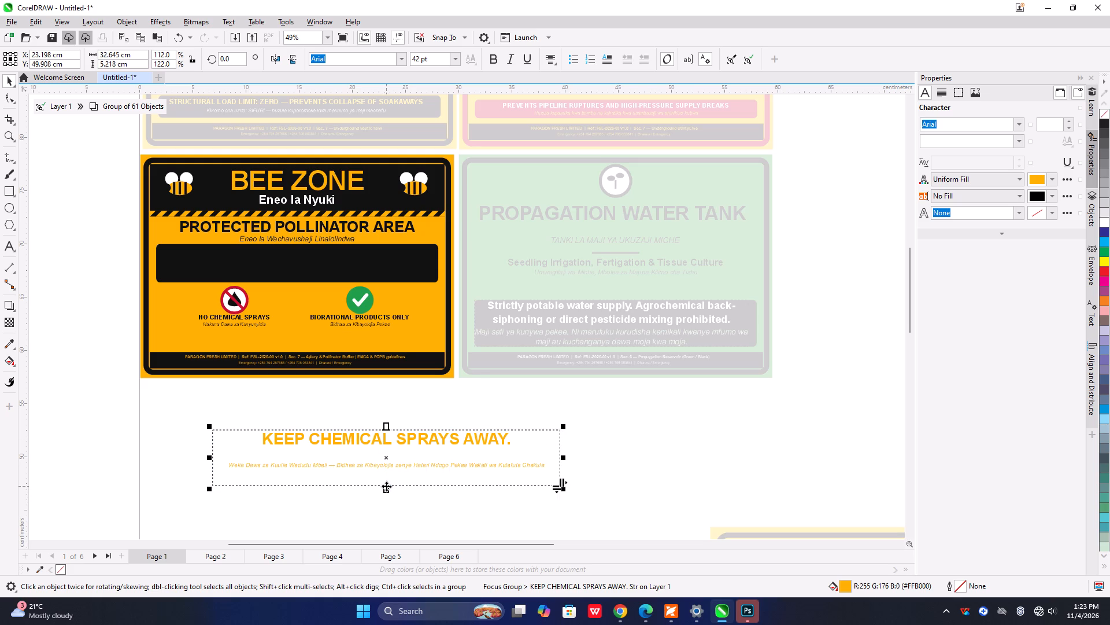
drag(388, 487, 390, 480)
click(390, 480)
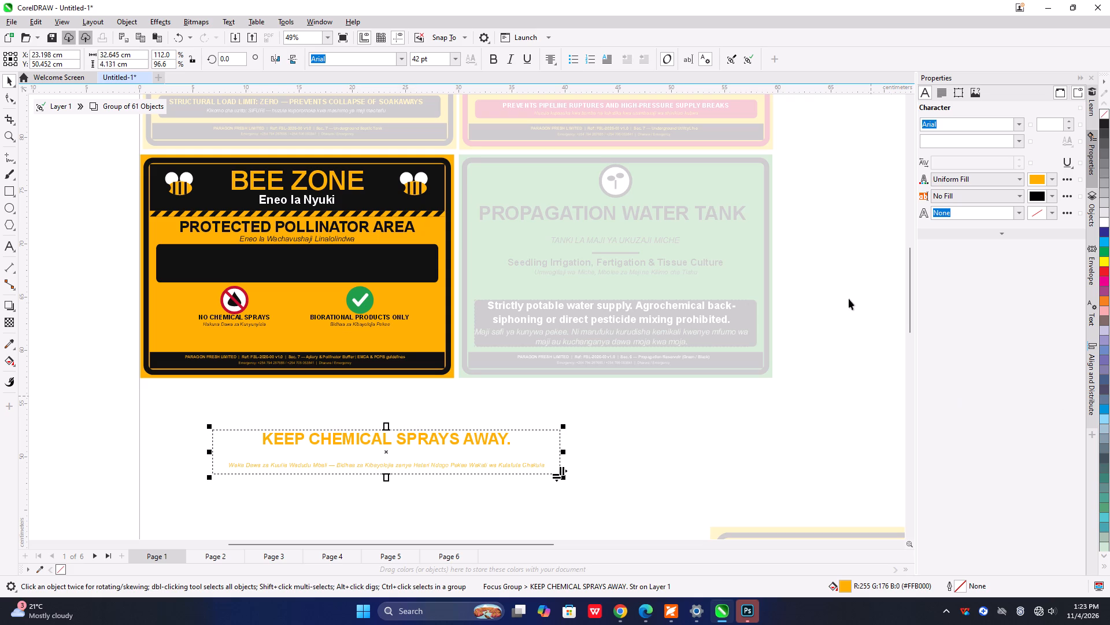
click(384, 476)
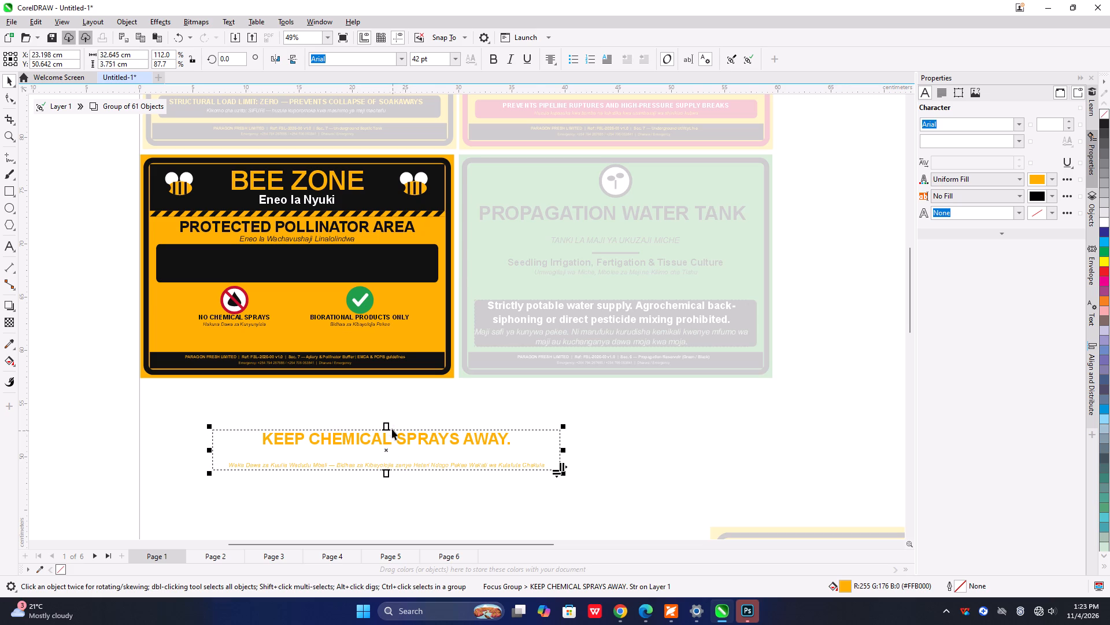
drag(385, 425, 384, 432)
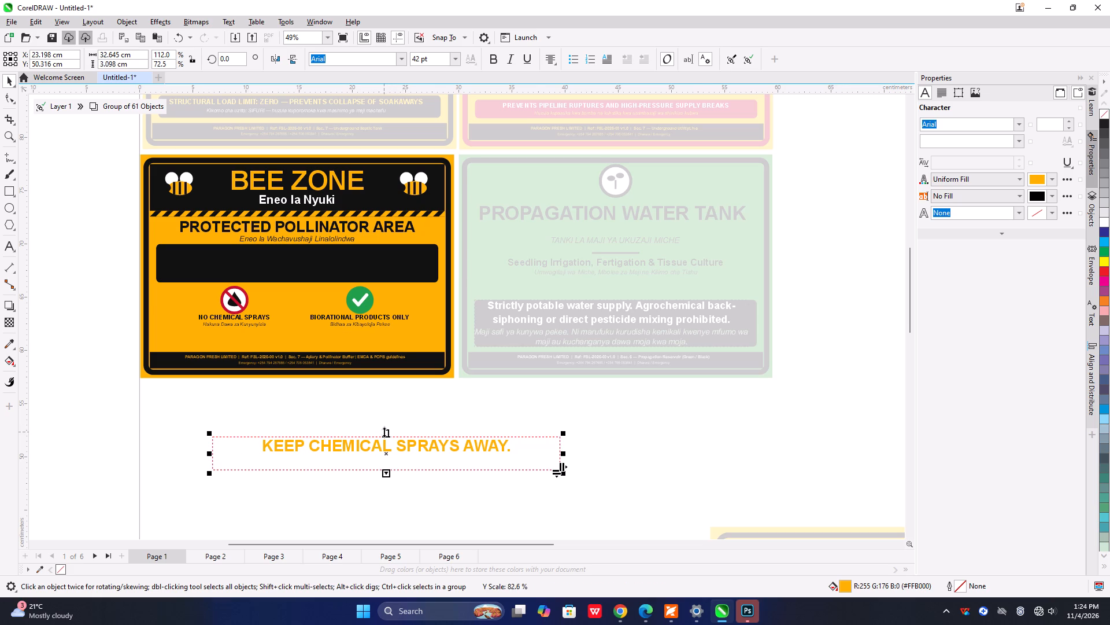
click(384, 432)
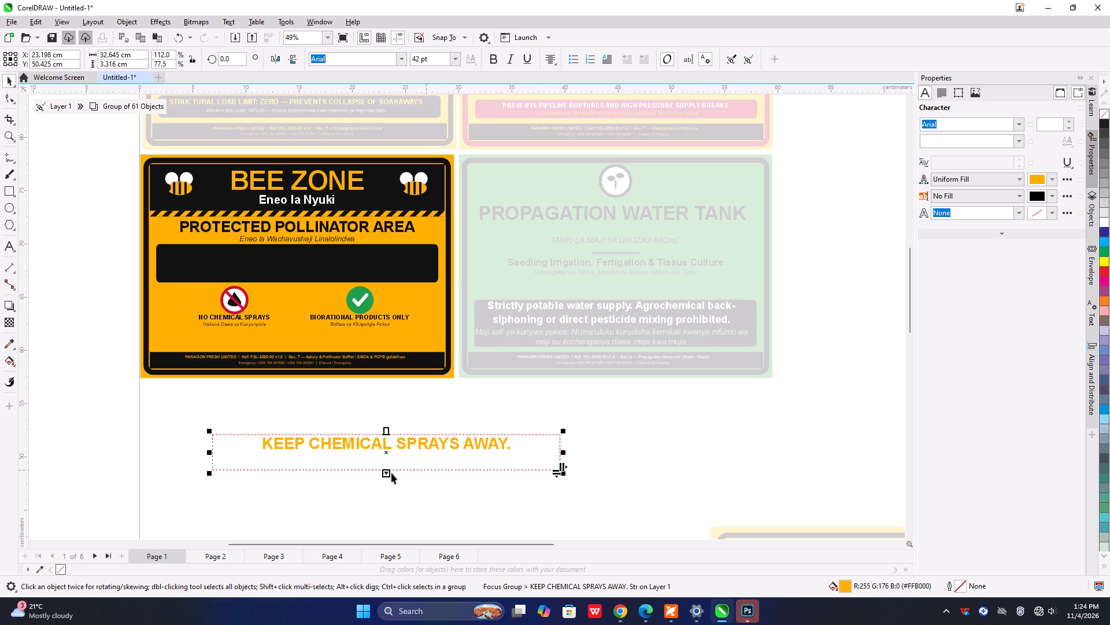
drag(387, 473, 386, 478)
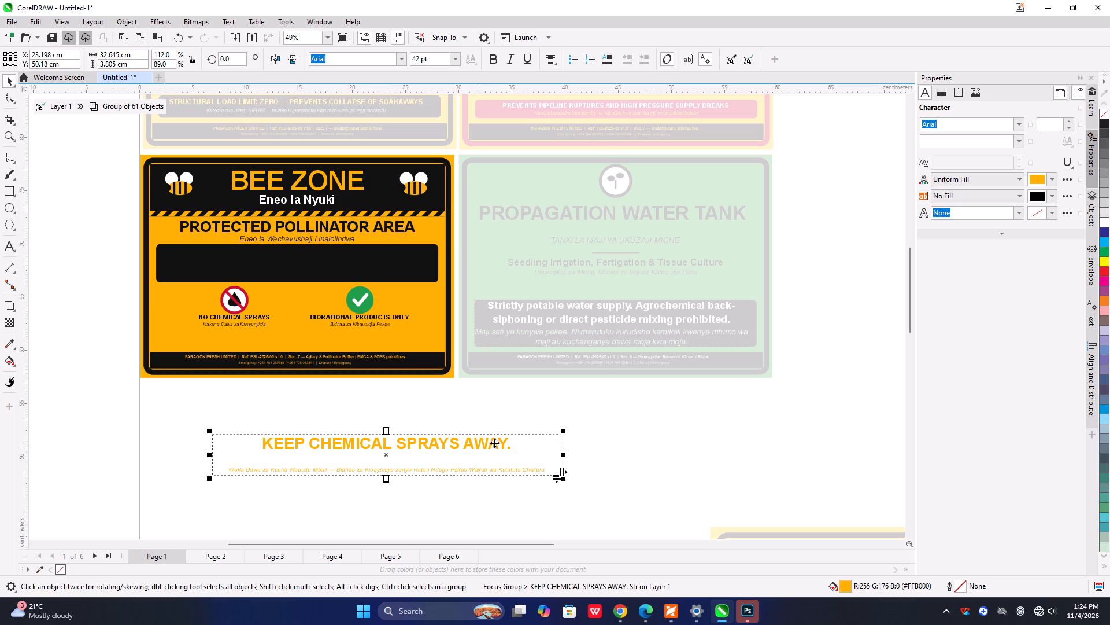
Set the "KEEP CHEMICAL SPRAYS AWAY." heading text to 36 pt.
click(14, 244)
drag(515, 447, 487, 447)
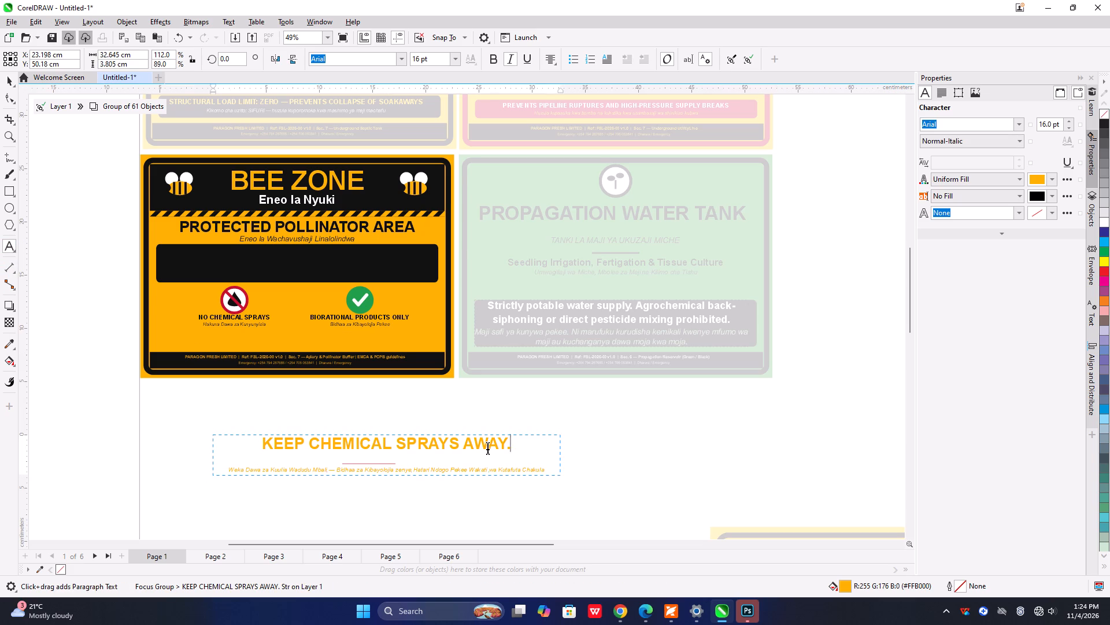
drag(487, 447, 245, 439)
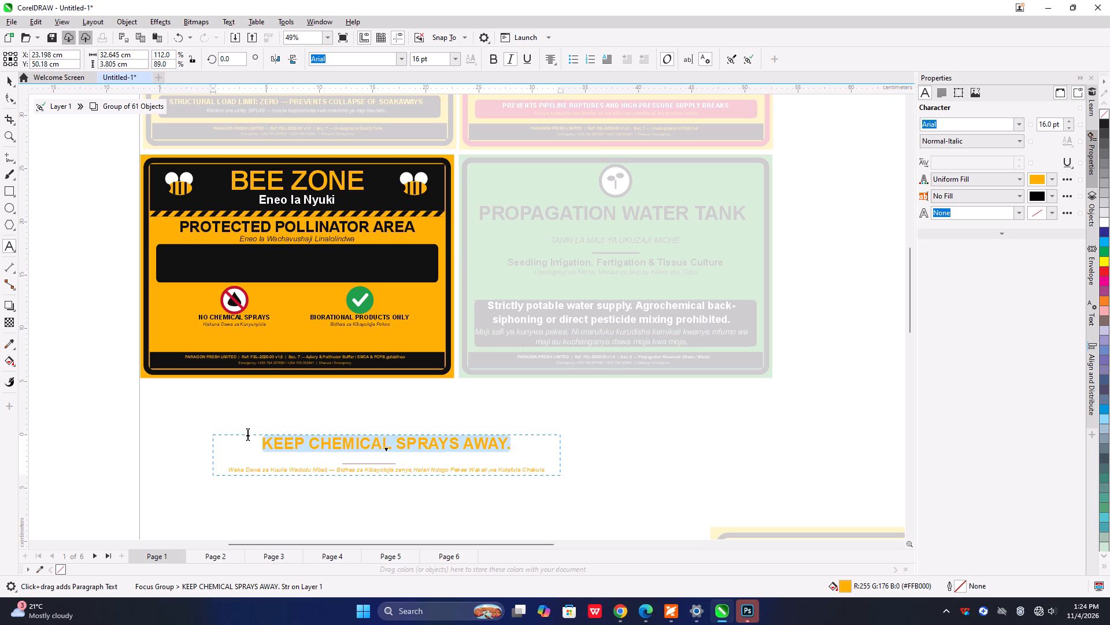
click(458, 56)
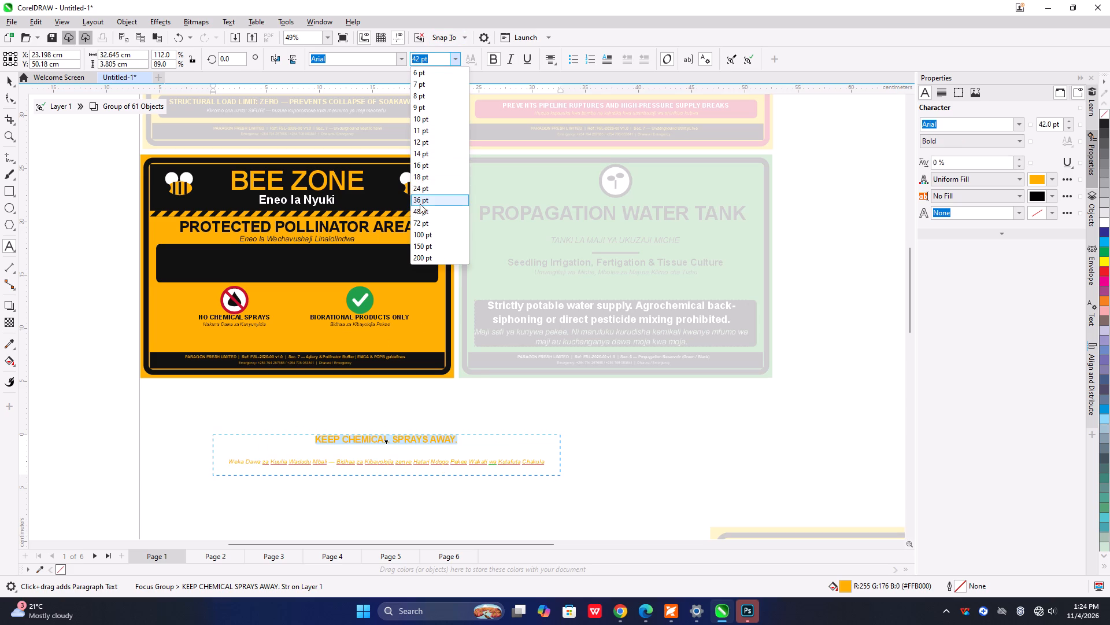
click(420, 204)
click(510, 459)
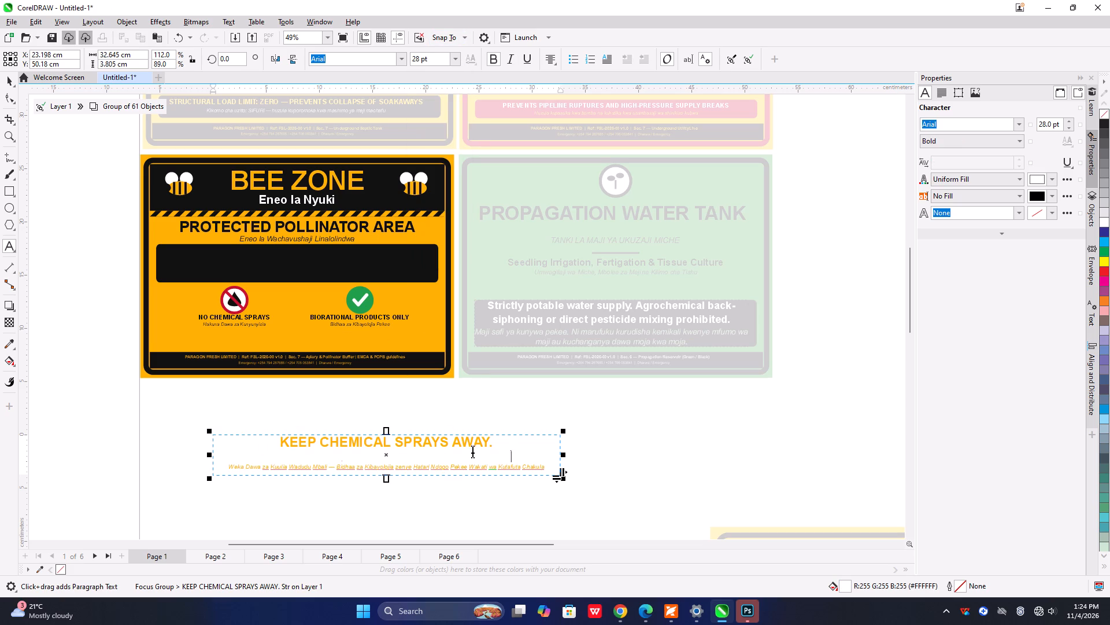
Move the text frame back over the BEE ZONE sign's black bar, about X 14.8 cm, Y 67.9 cm.
drag(386, 455, 333, 265)
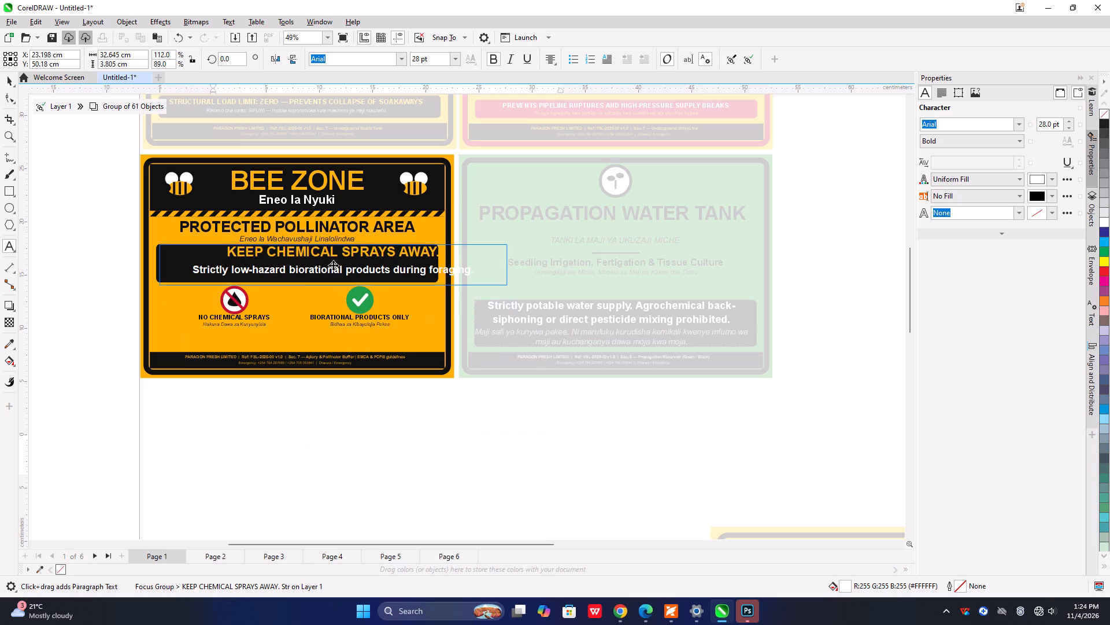
drag(333, 265, 301, 267)
click(376, 431)
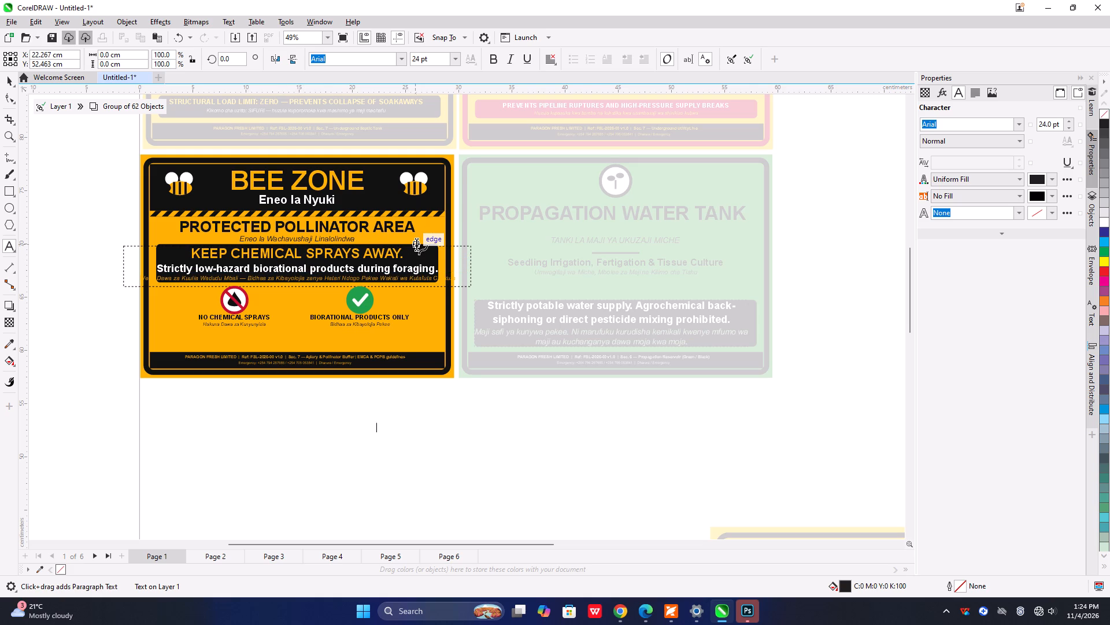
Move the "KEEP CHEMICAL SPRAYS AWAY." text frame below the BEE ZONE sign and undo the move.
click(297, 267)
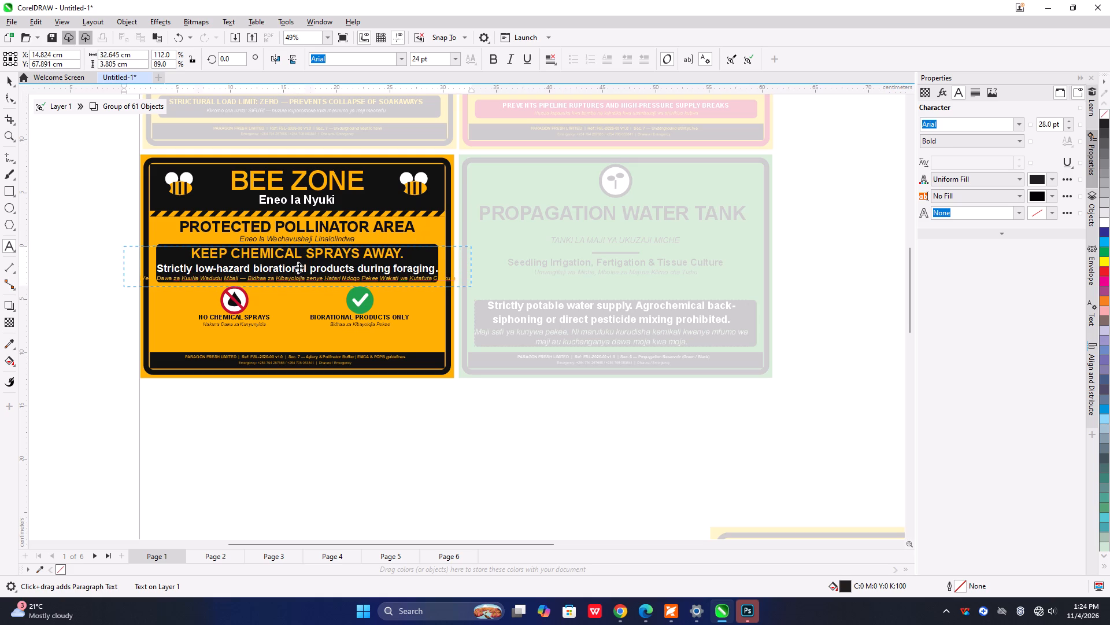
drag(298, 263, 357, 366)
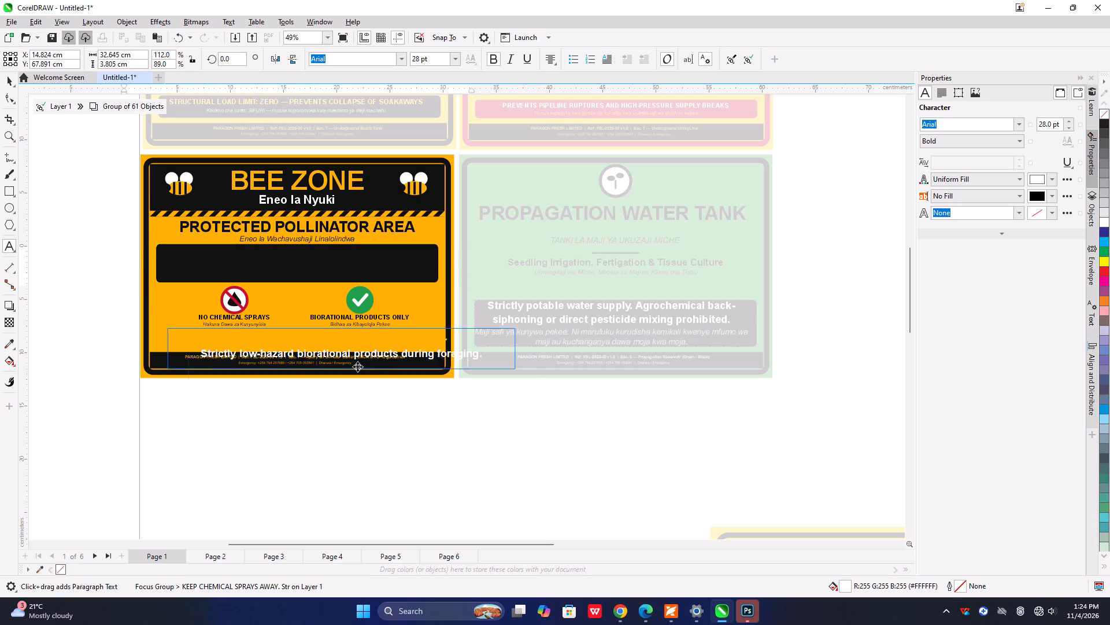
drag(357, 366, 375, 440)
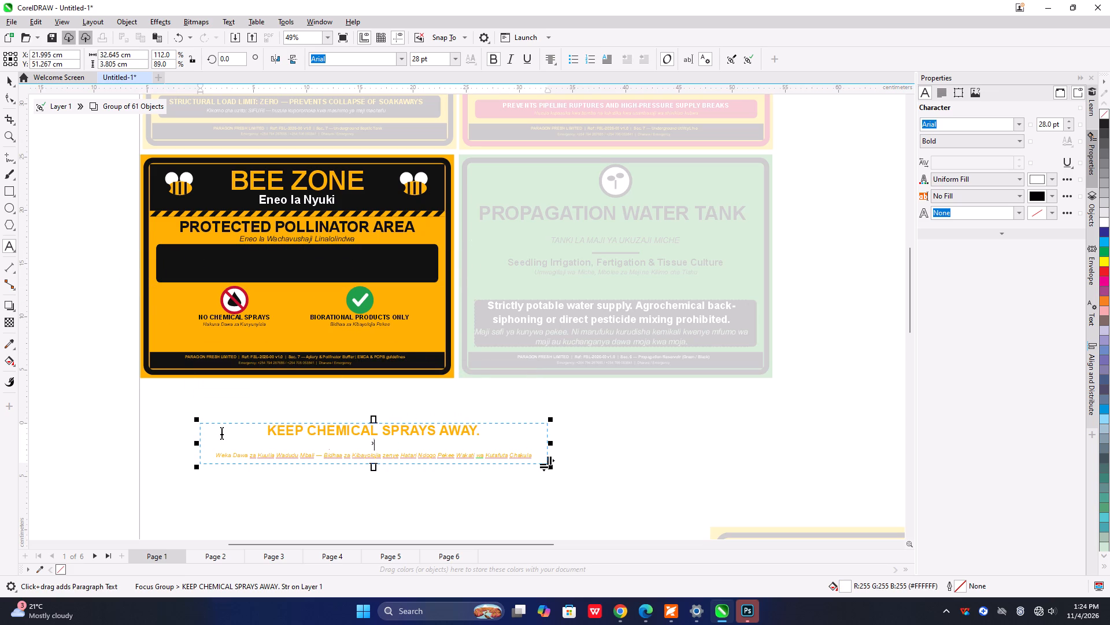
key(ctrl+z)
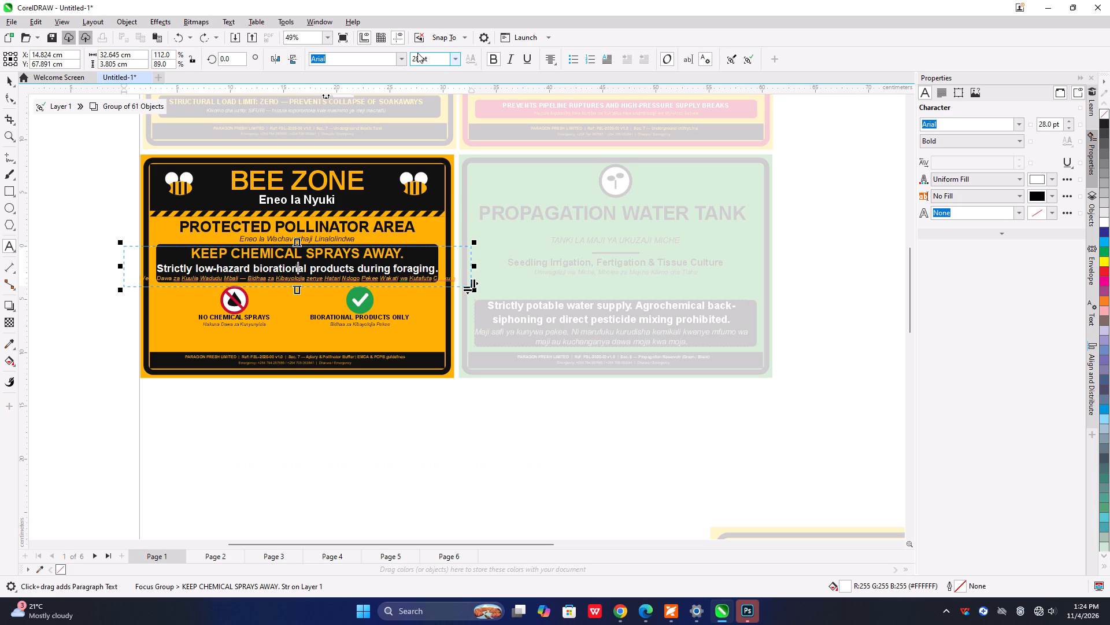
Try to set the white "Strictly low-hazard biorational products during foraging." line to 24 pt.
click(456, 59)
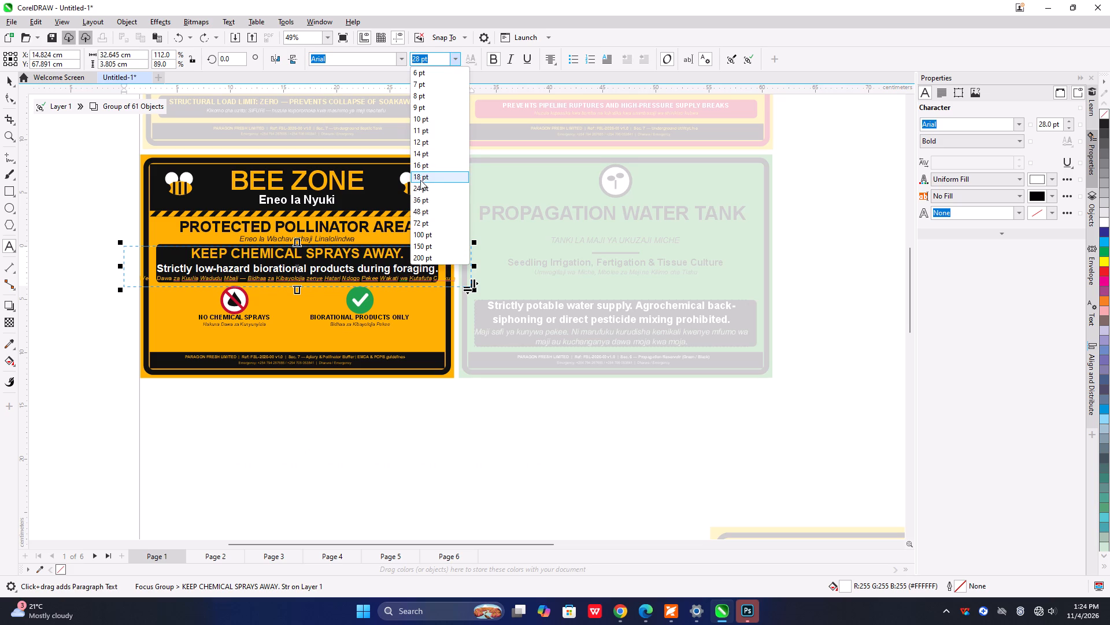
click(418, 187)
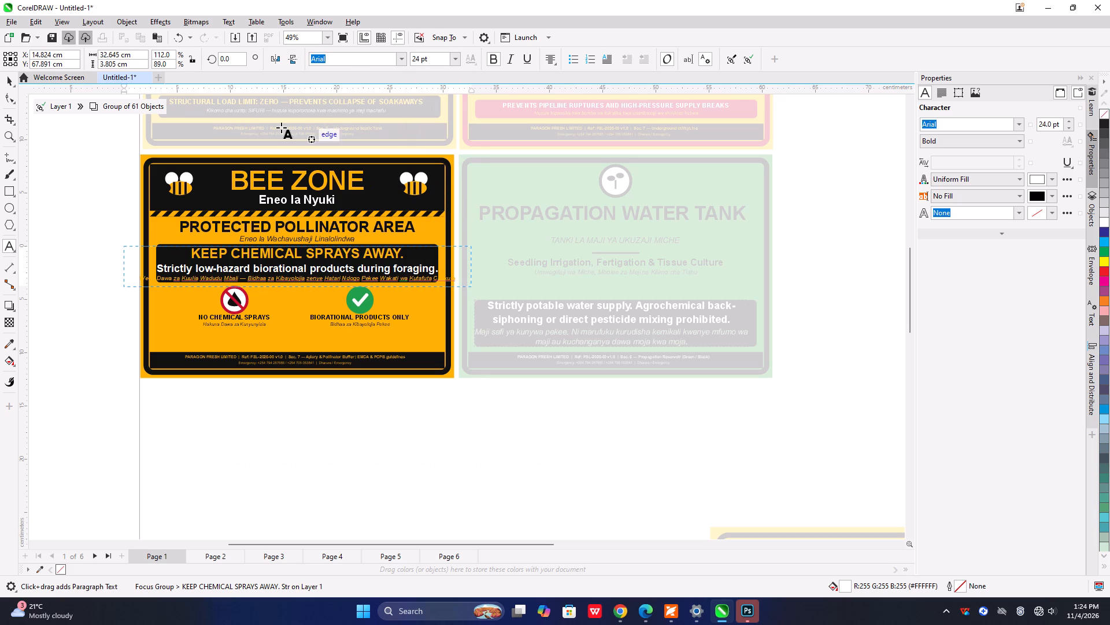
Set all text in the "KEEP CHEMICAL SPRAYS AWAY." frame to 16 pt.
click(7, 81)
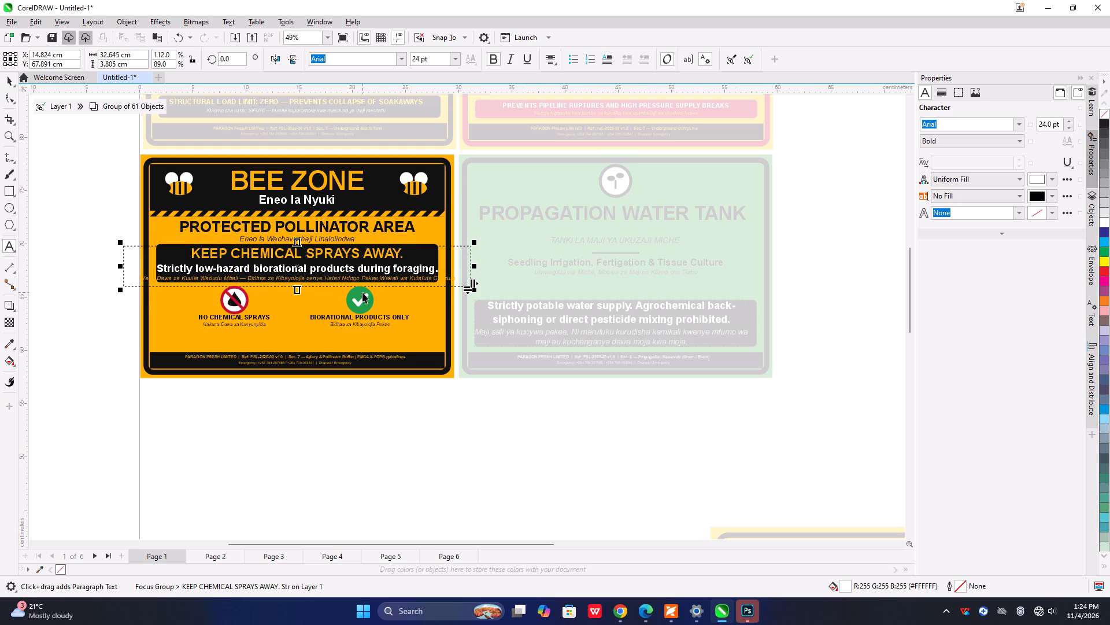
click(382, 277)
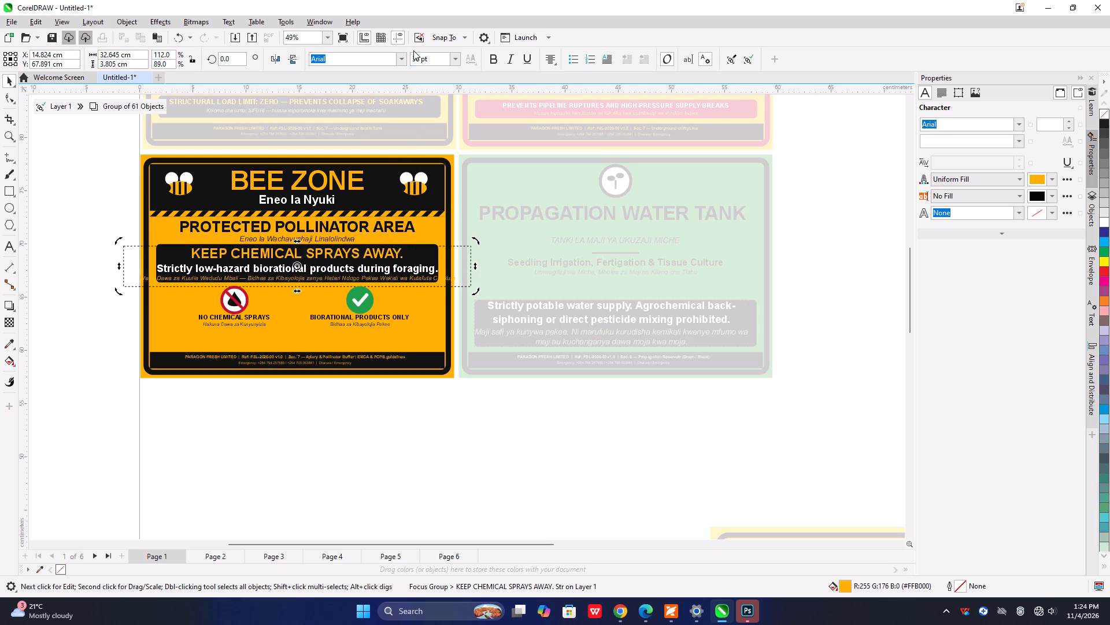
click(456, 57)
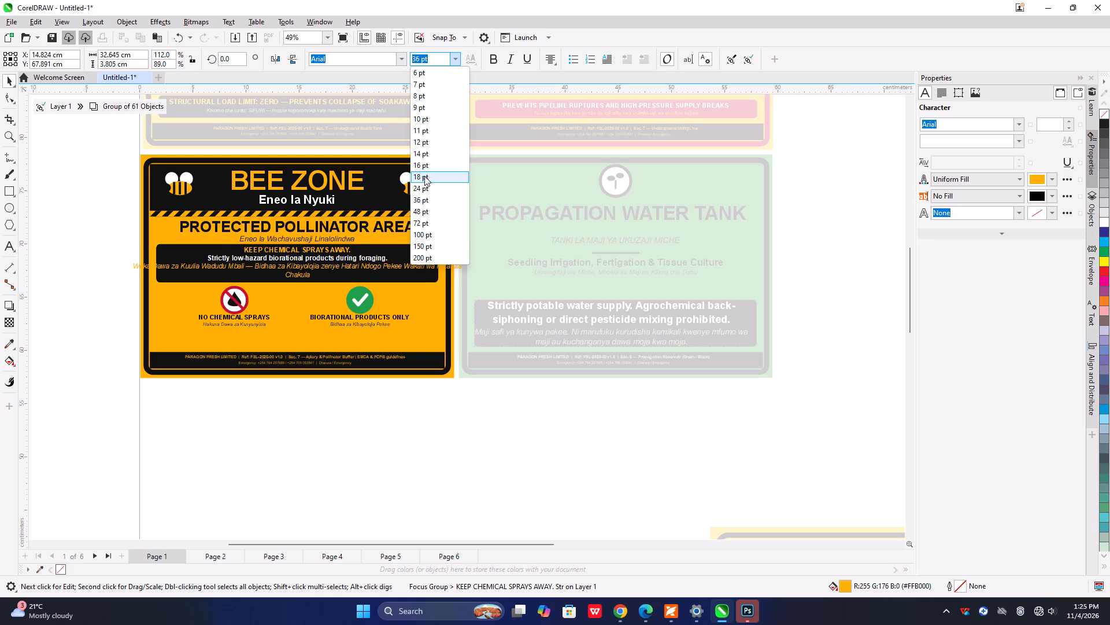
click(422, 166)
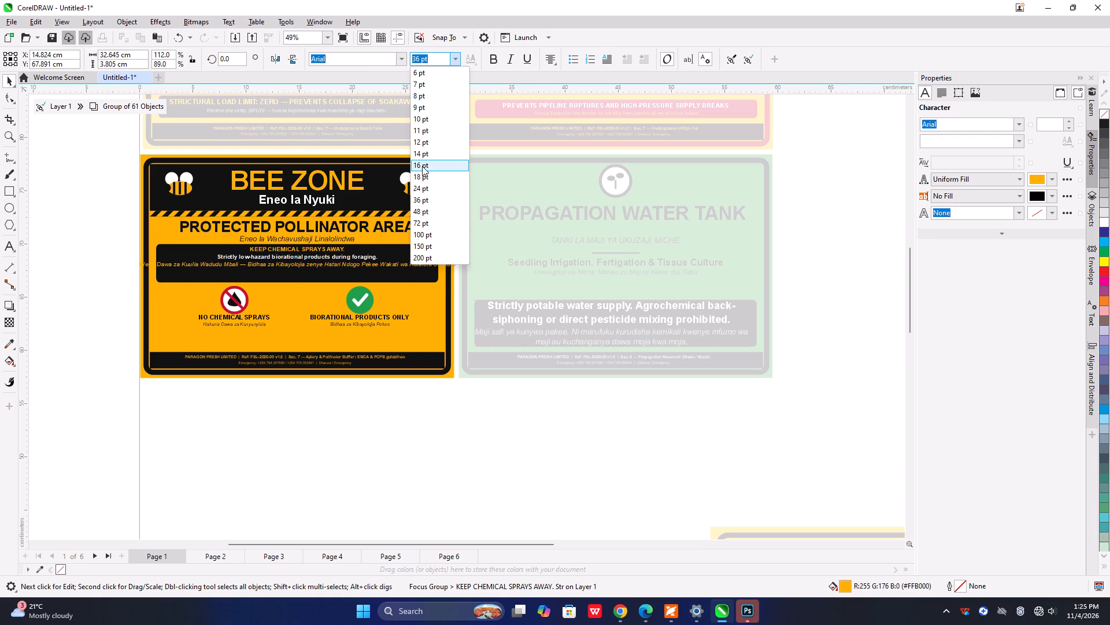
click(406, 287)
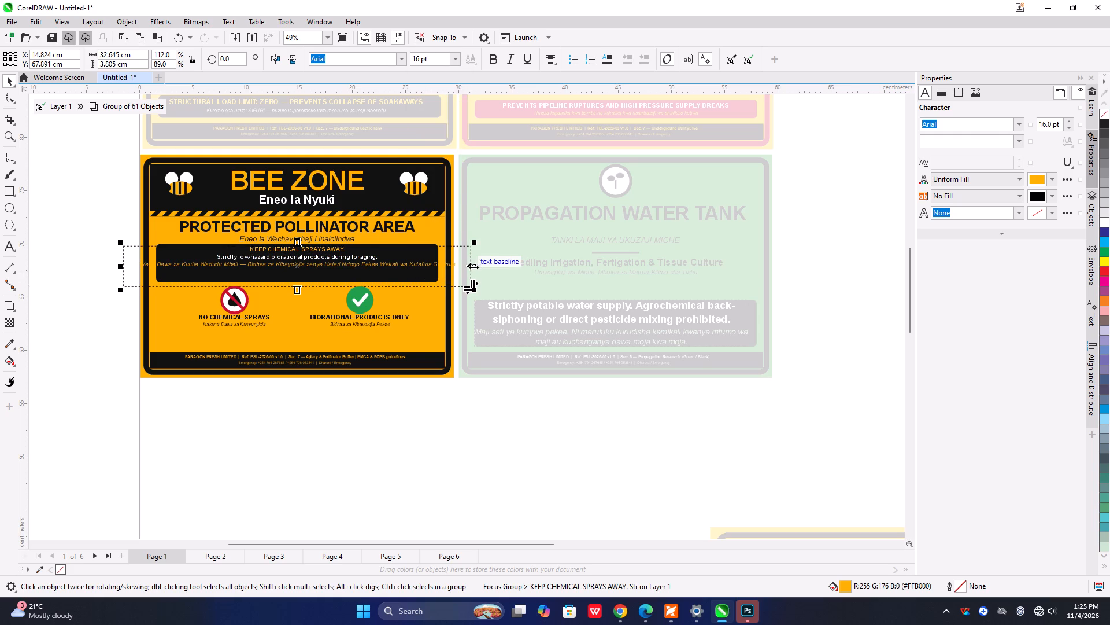
Narrow the text frame to about 29.6 cm and move it onto the black bar's left edge, about X 16.4 cm, Y 67.7 cm.
drag(478, 264, 446, 264)
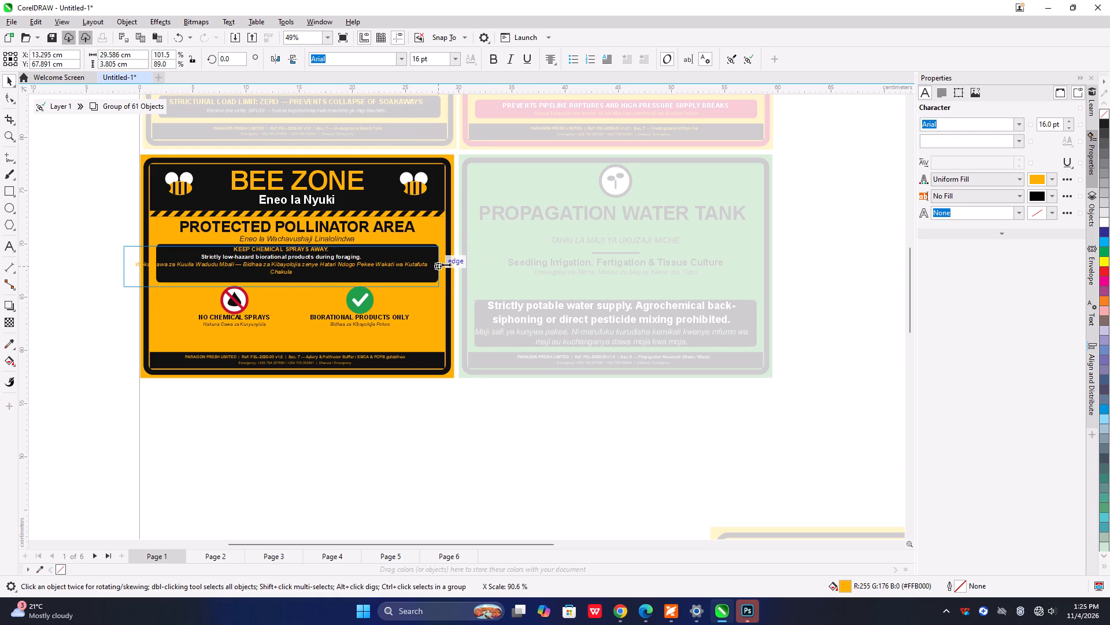
drag(446, 264, 443, 264)
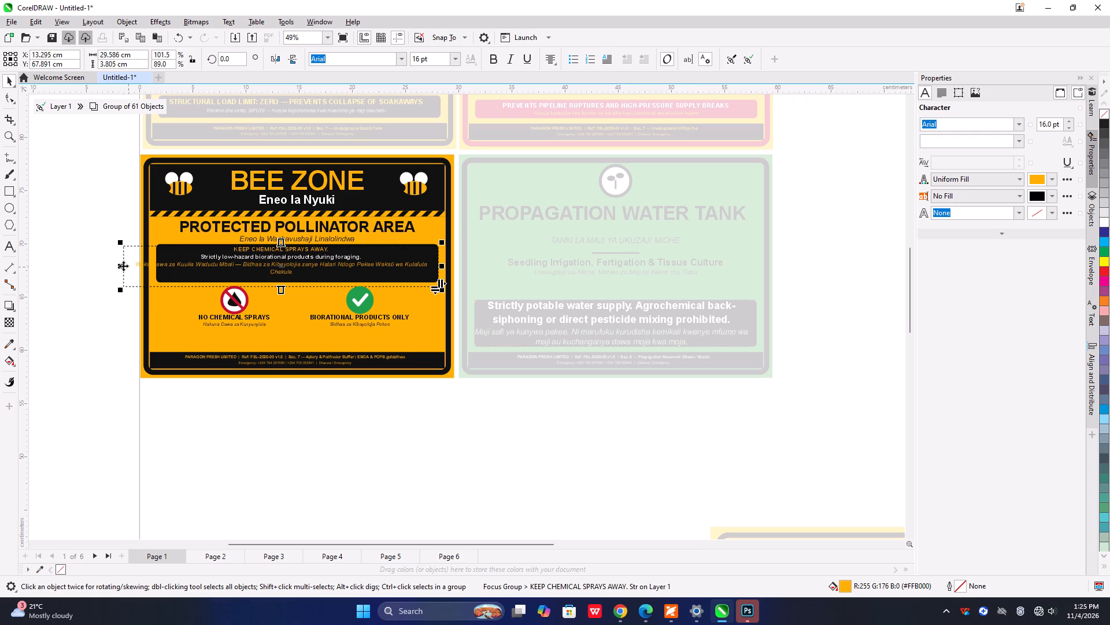
drag(123, 266, 145, 265)
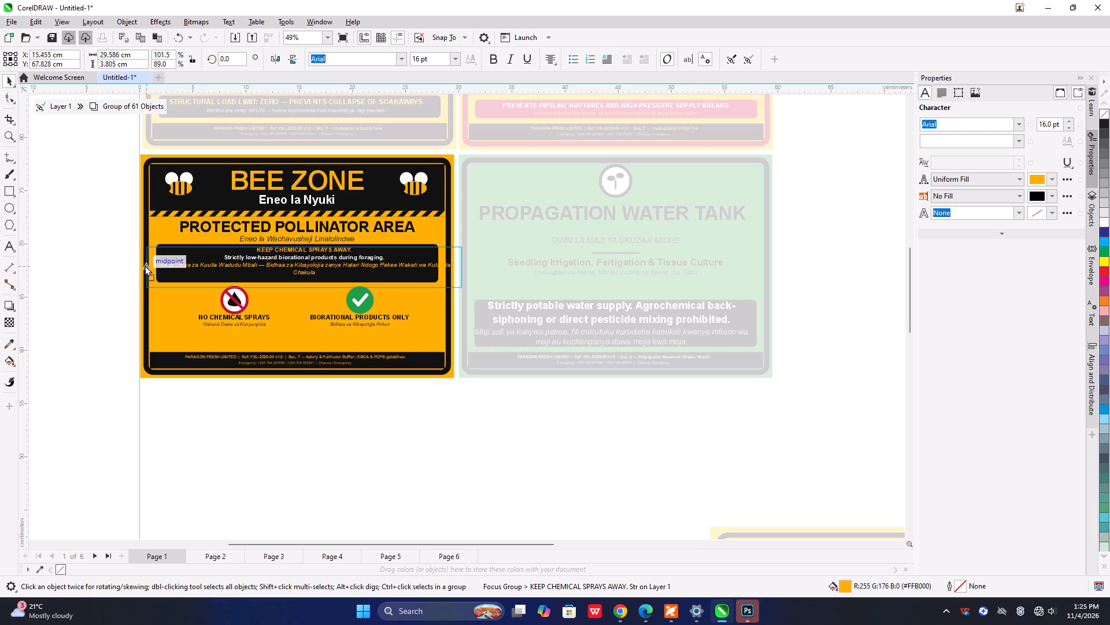
drag(145, 265, 156, 267)
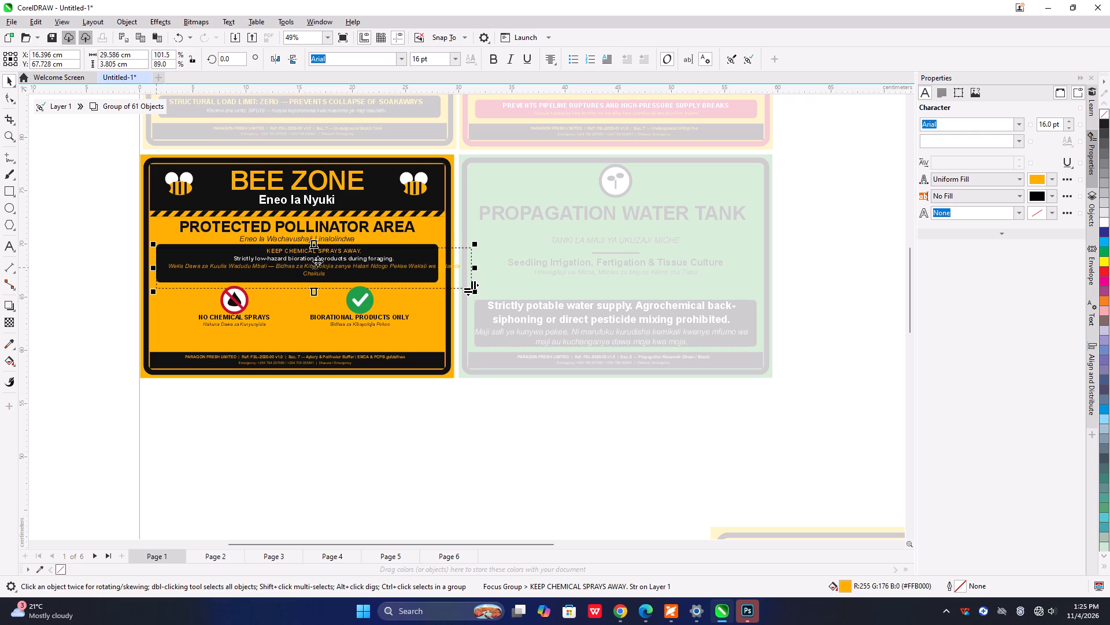
Set all text in the "KEEP CHEMICAL SPRAYS AWAY." frame to 18 pt.
click(457, 61)
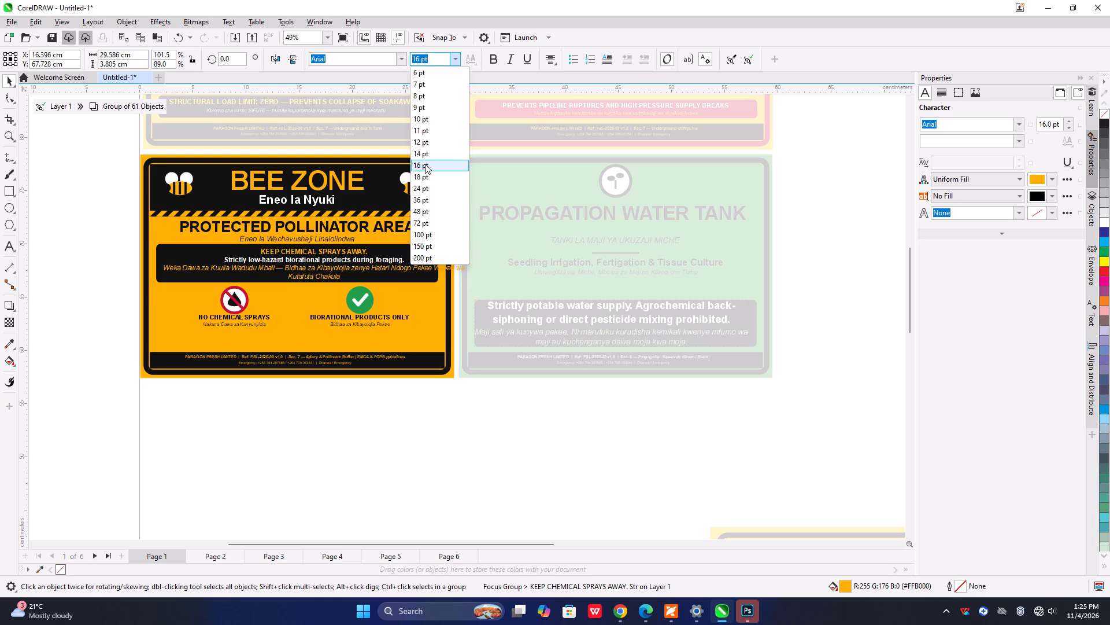
click(424, 175)
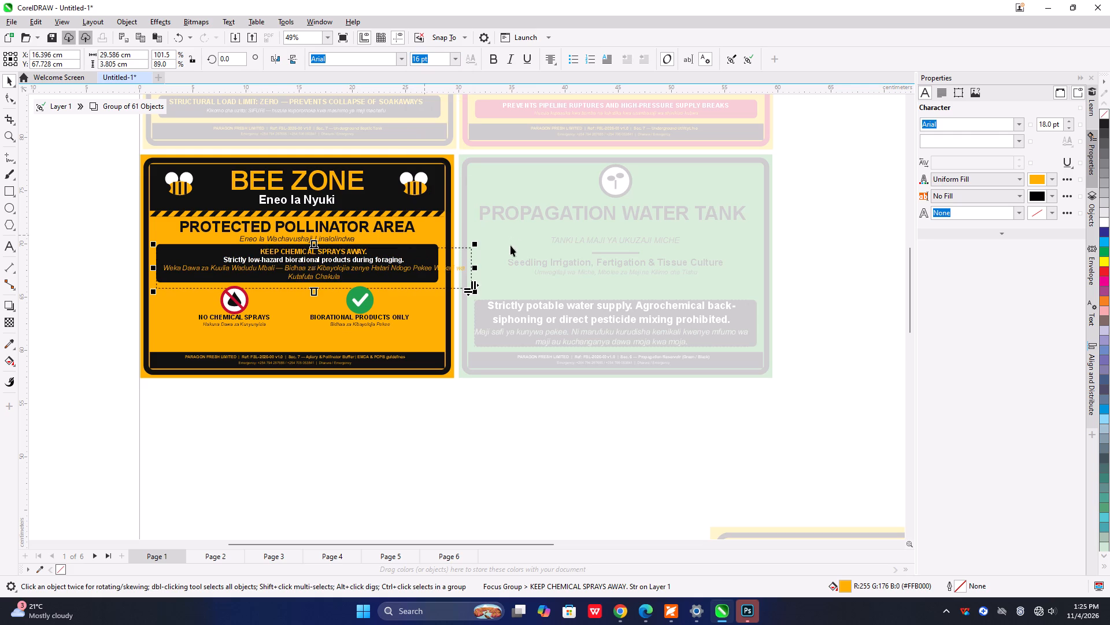
Narrow the "KEEP CHEMICAL SPRAYS AWAY." text frame to about 26.5 cm so it matches the black bar's width.
drag(478, 269, 463, 269)
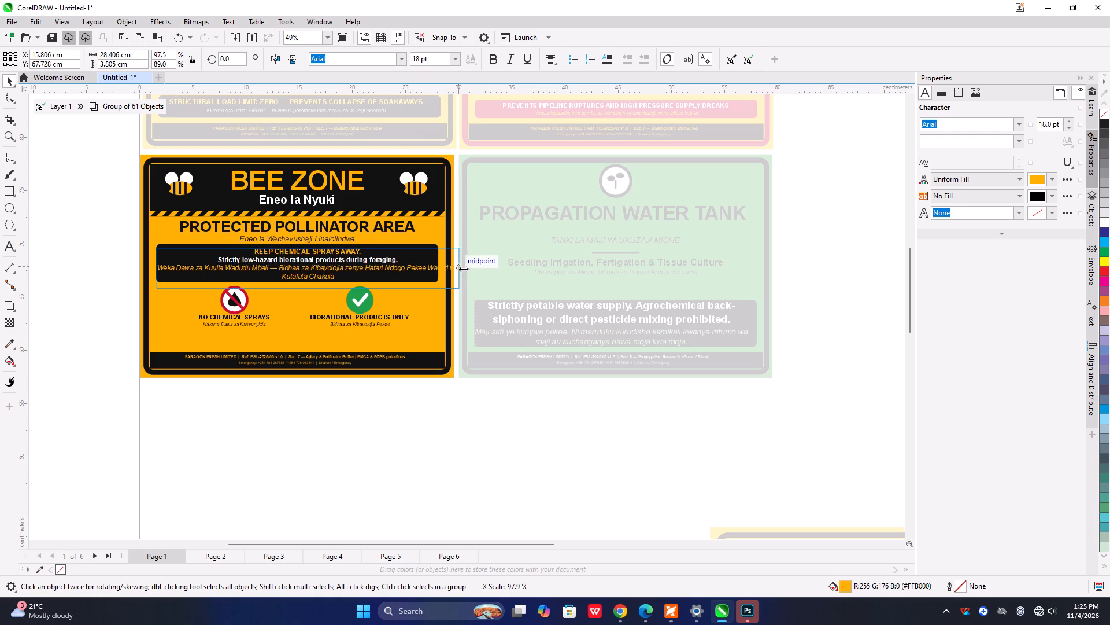
drag(463, 269, 444, 267)
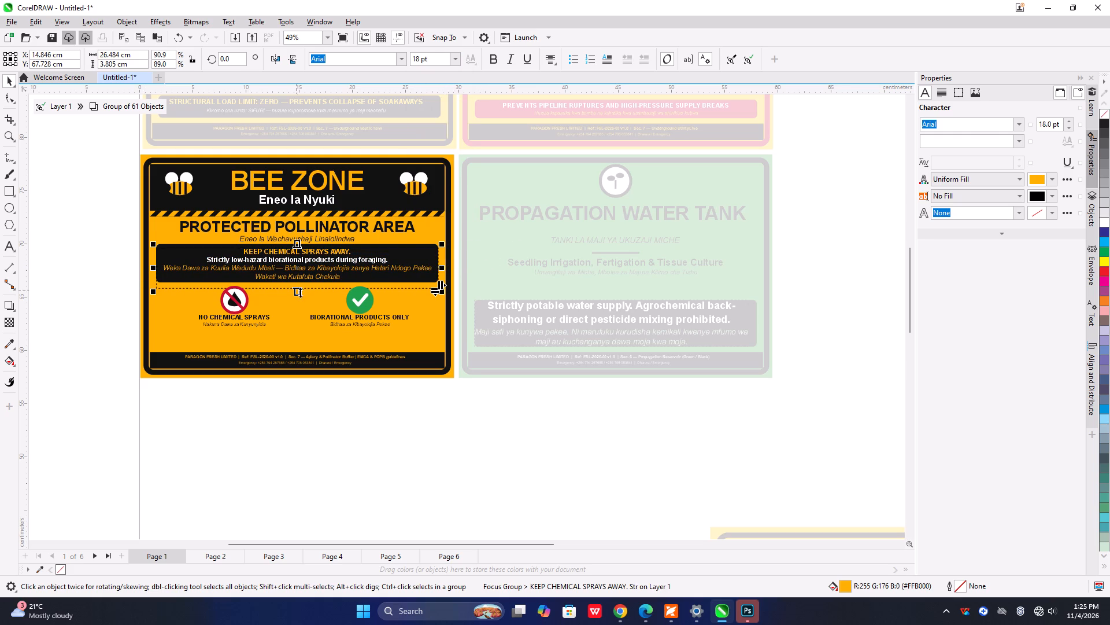
click(360, 433)
scroll(298, 255, up, 7)
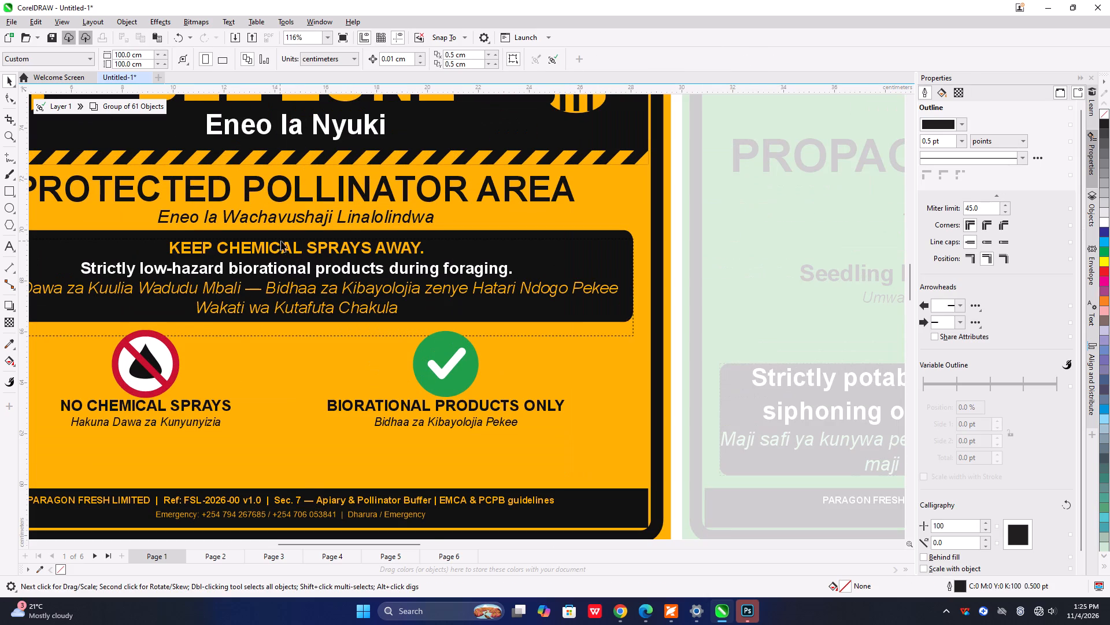
Leave the focus mode of the BEE ZONE sign's group and return to Layer 1.
scroll(291, 246, down, 6)
click(357, 442)
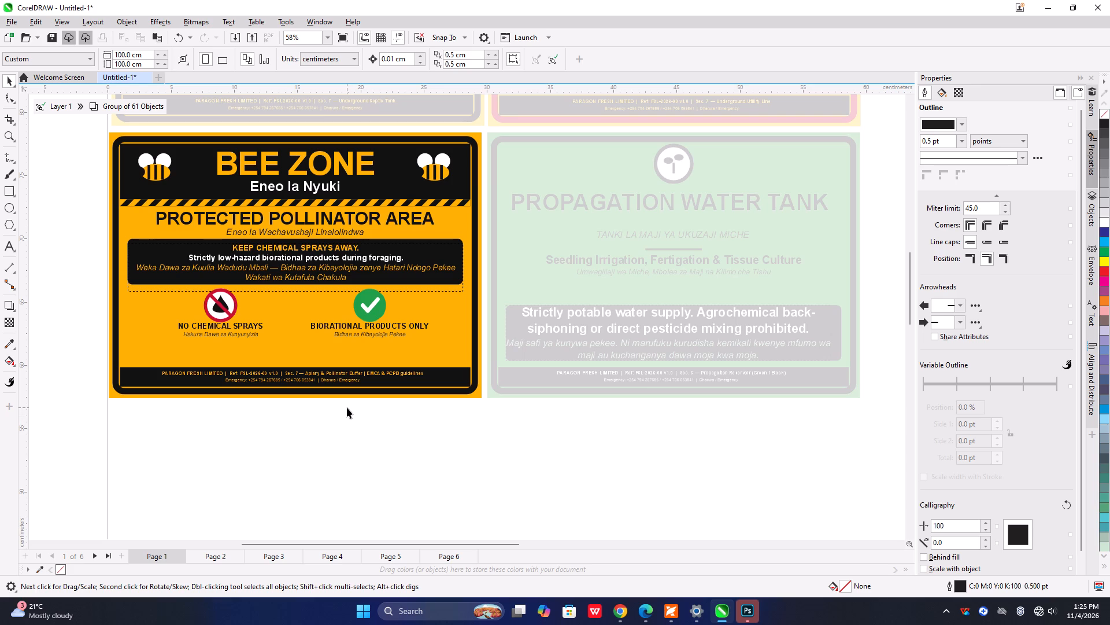
click(394, 447)
click(509, 447)
click(68, 111)
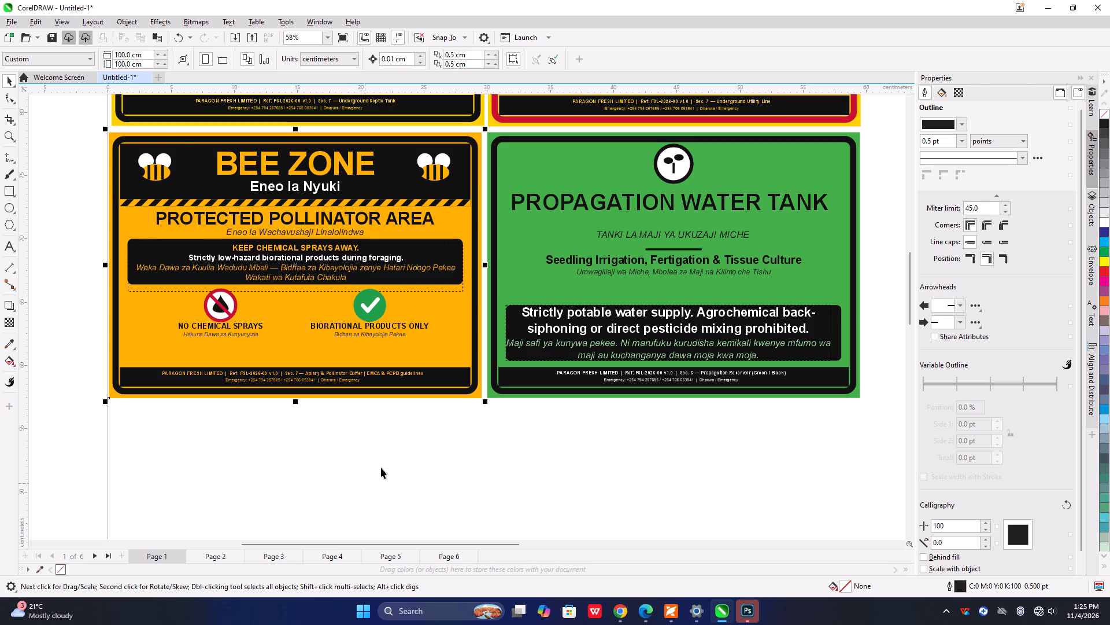
Bring the SANITATION & WASH-PAD WATER TANK sign up beside the placed signs and resize it to 29.5 by 21 cm.
scroll(389, 453, down, 5)
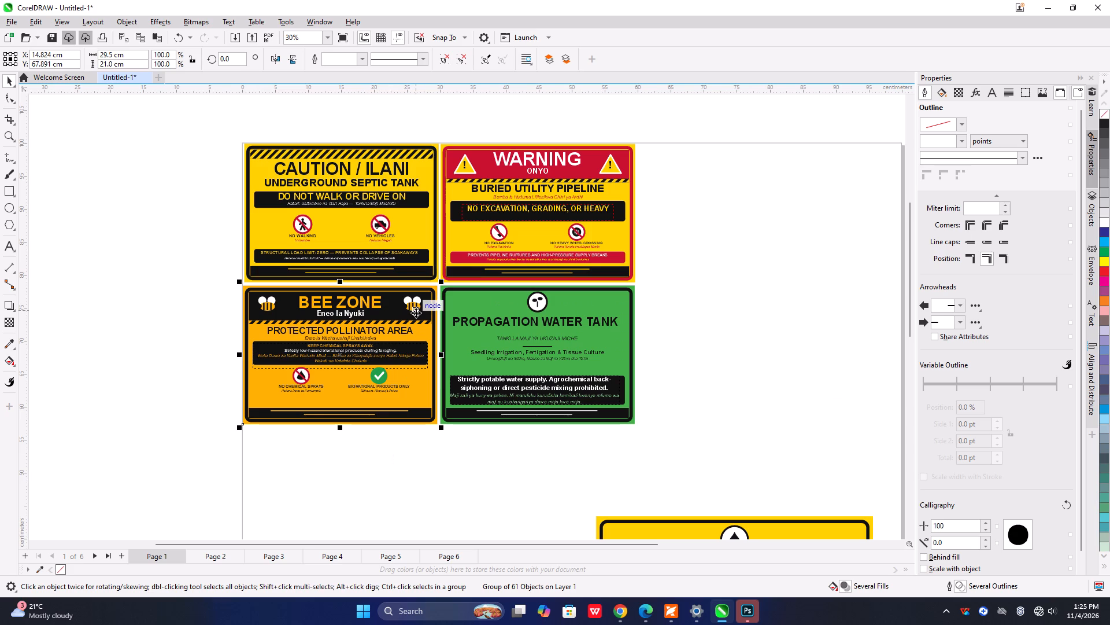
scroll(416, 312, up, 4)
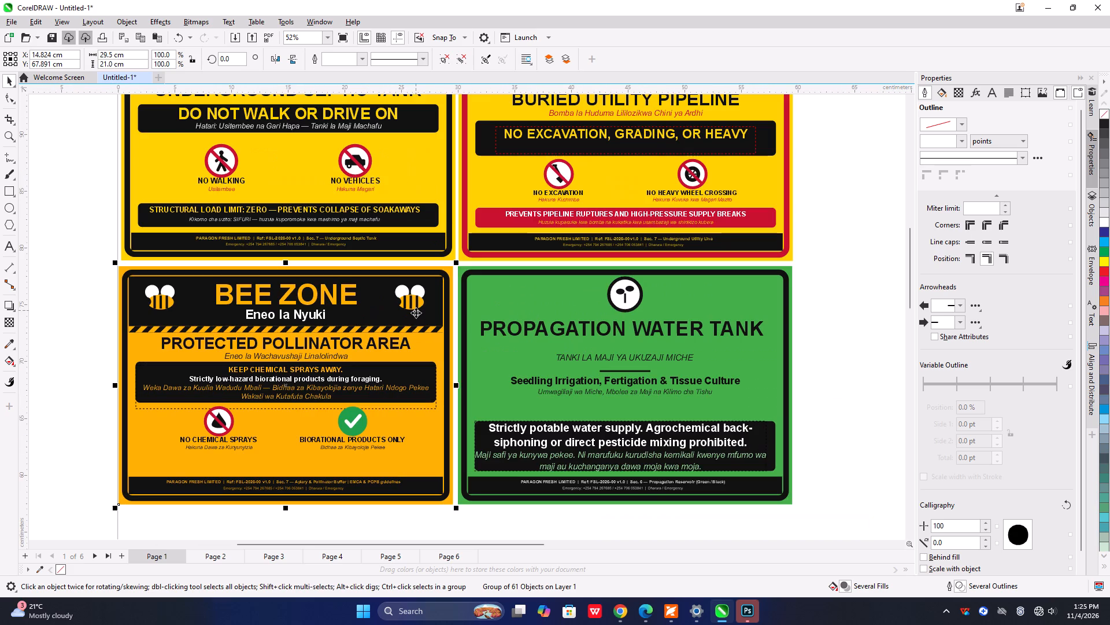
scroll(413, 318, down, 4)
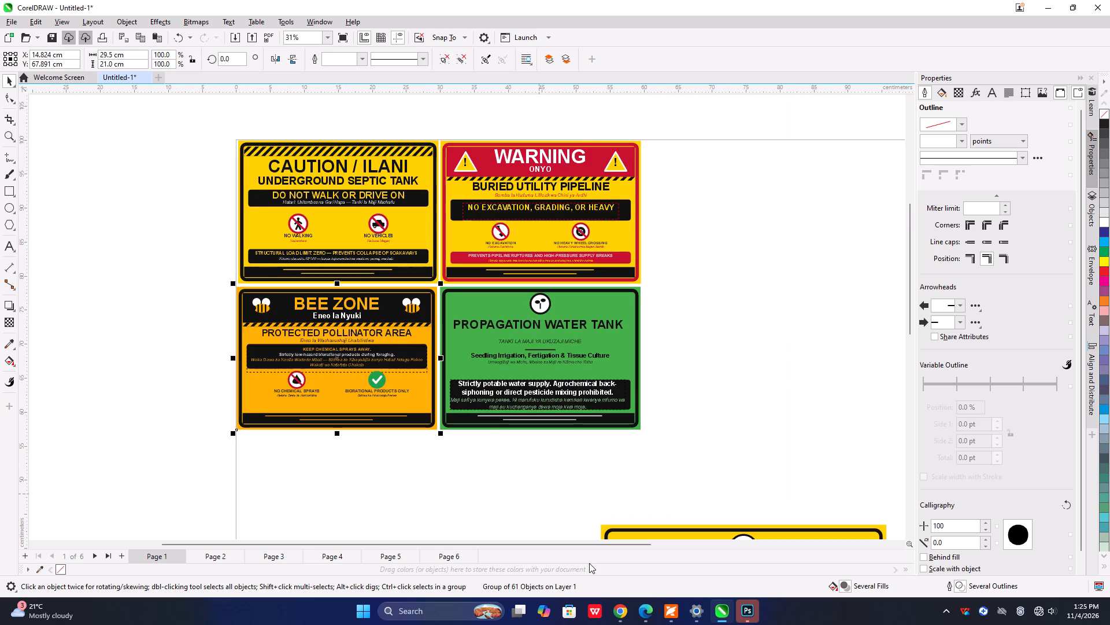
click(765, 539)
drag(779, 531, 817, 391)
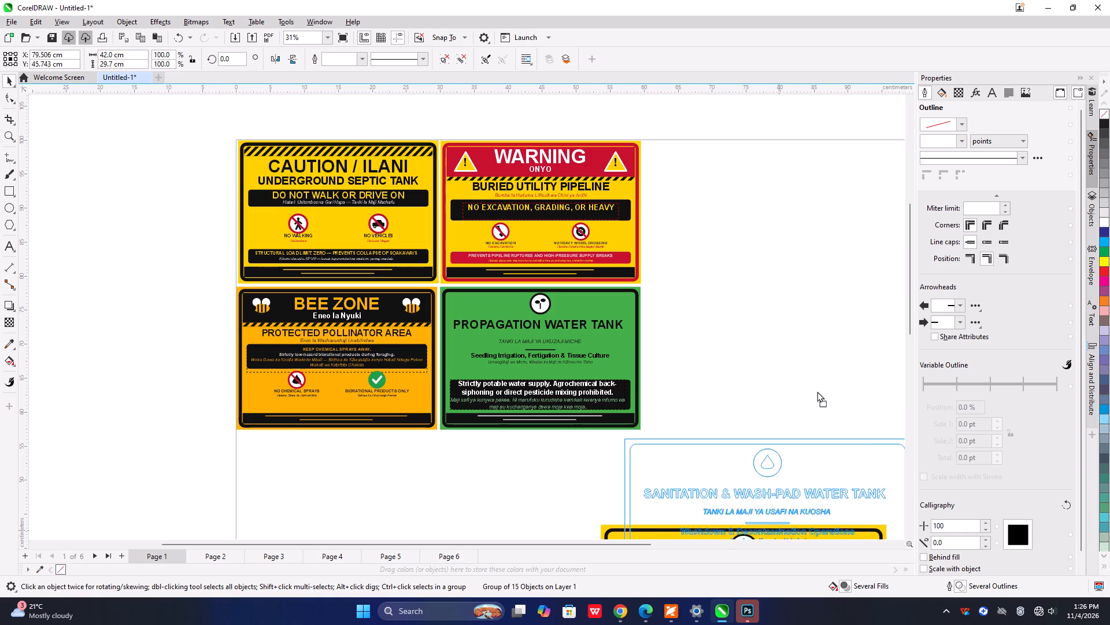
drag(817, 391, 795, 325)
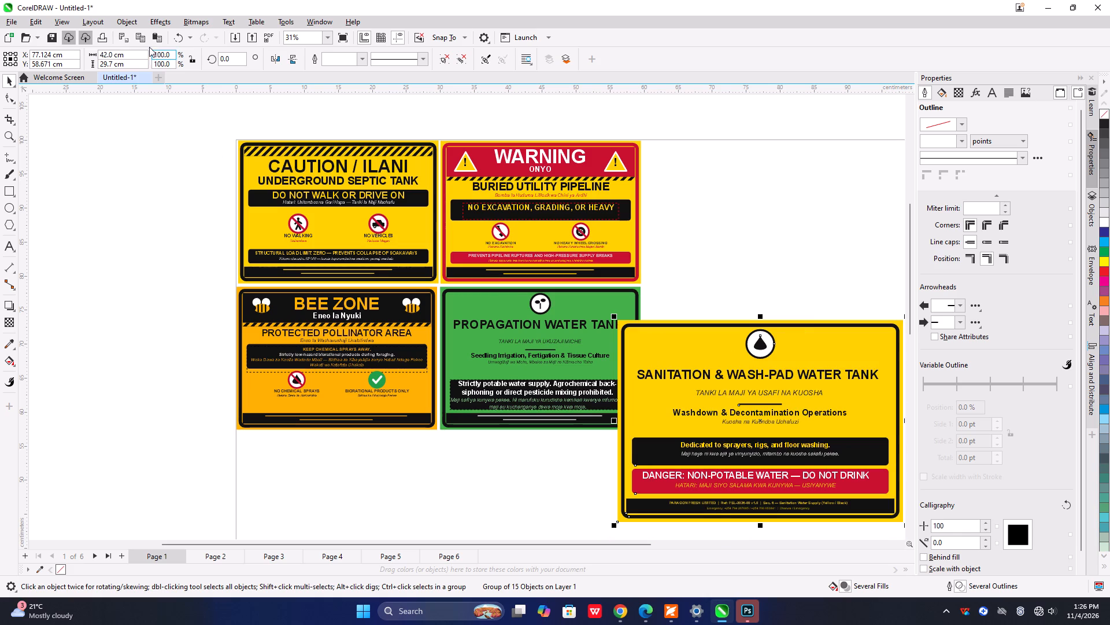
drag(136, 58, 59, 58)
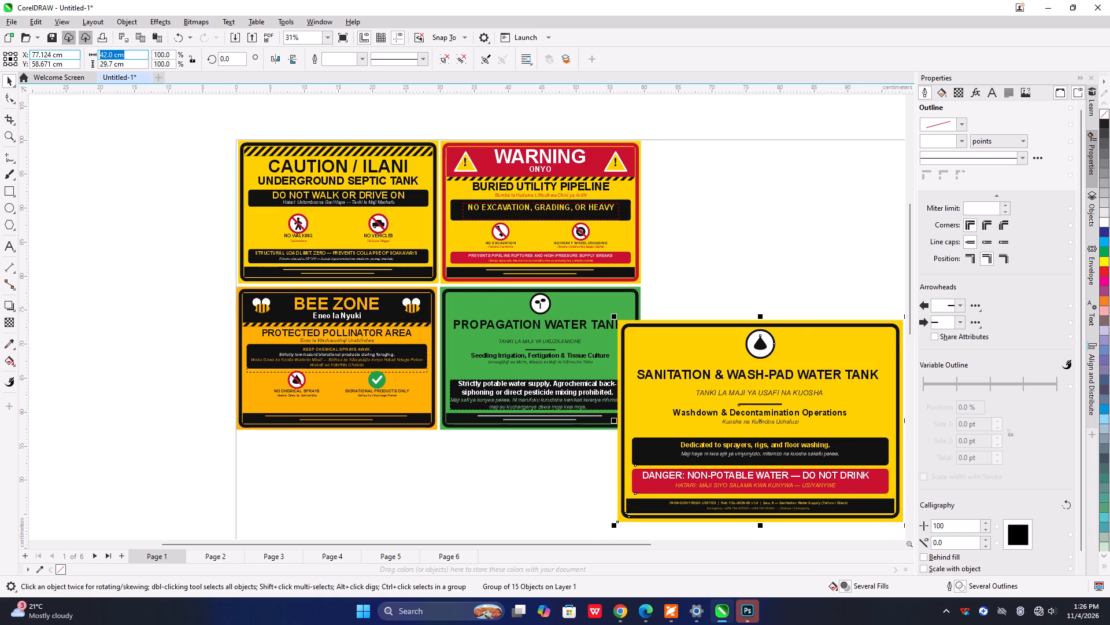
key(2)
key(9)
key(period)
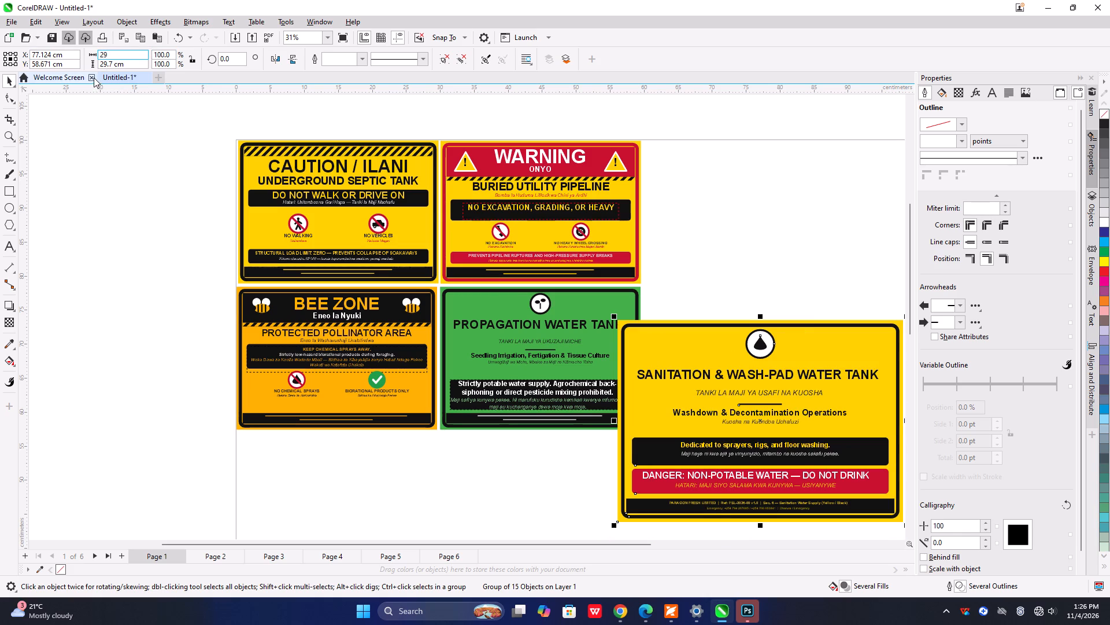
key(5)
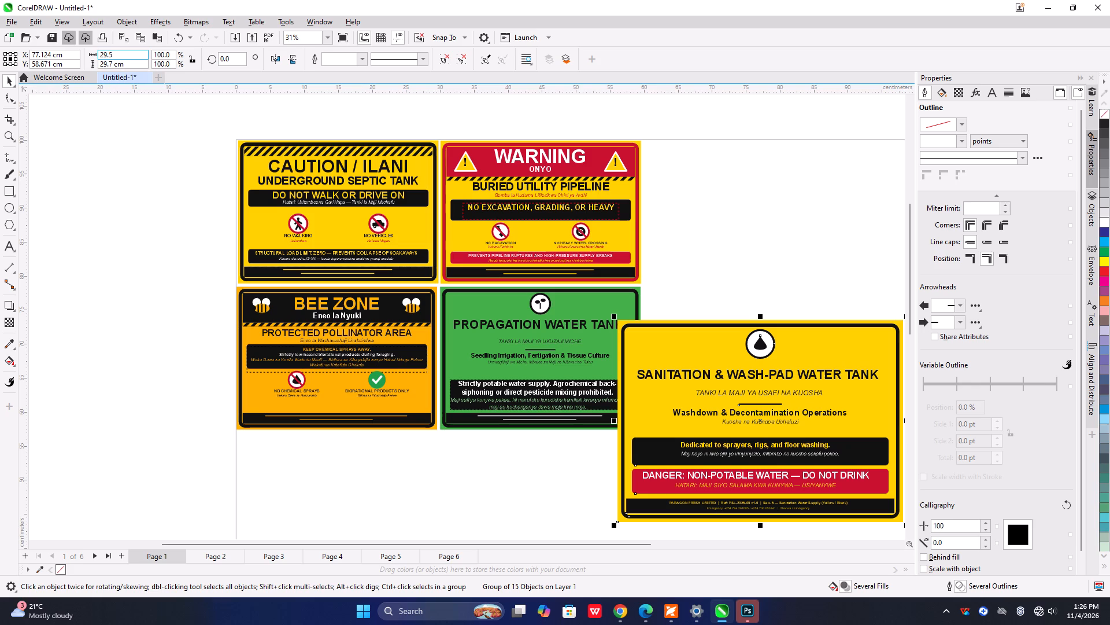
drag(128, 62, 77, 67)
key(2)
key(1)
key(Return)
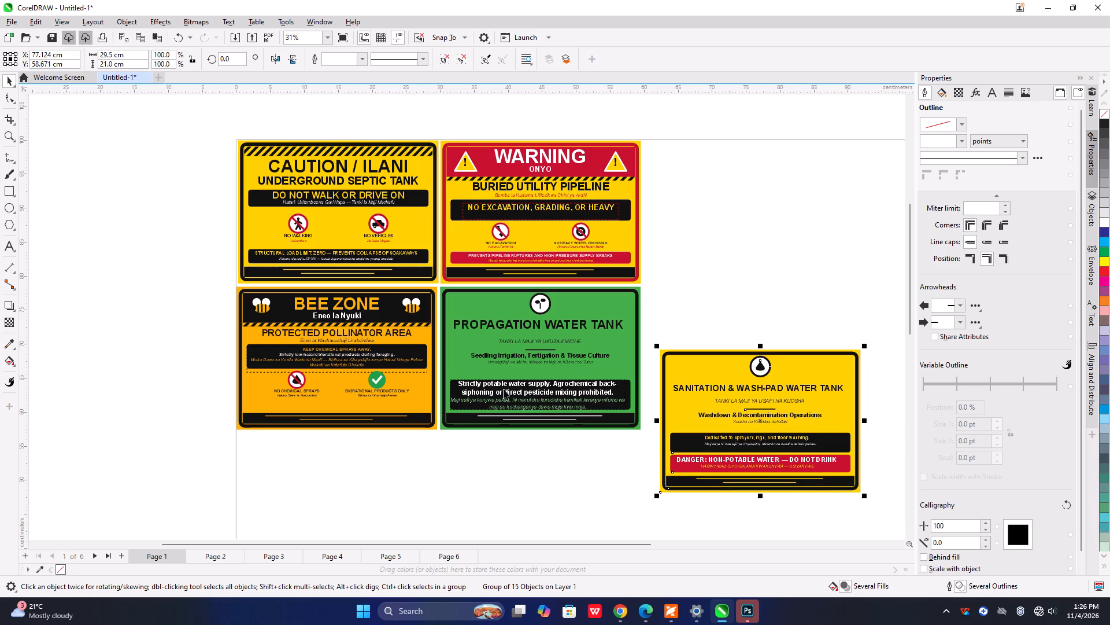
Move the SANITATION & WASH-PAD WATER TANK sign beside the WARNING sign in the top row, about X 74.7 cm, Y 89.2 cm.
drag(772, 434, 780, 233)
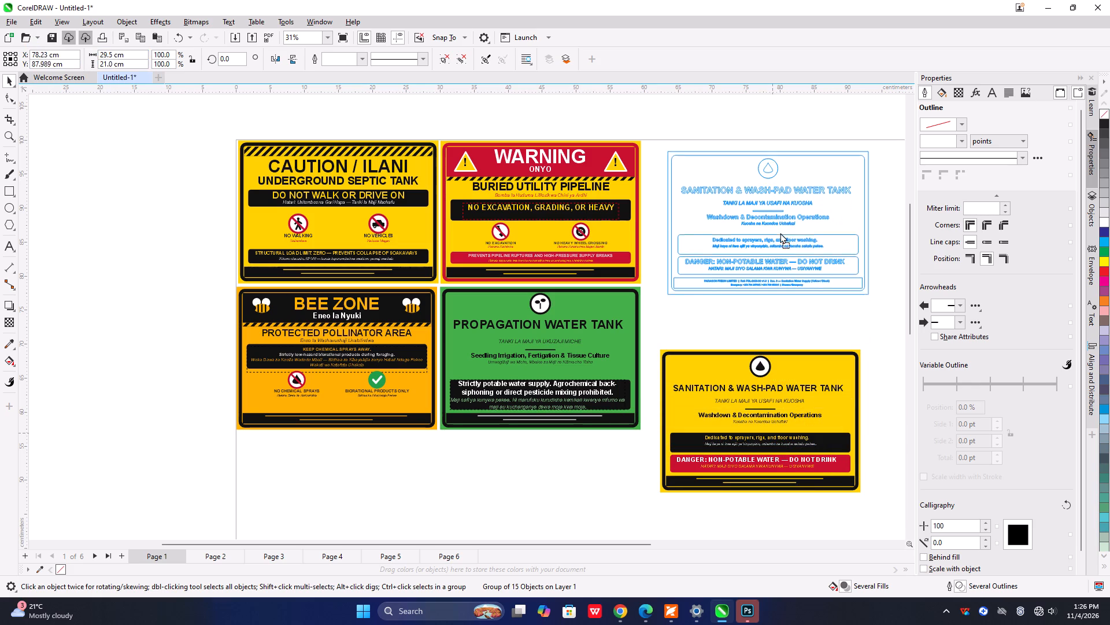
drag(780, 233, 759, 223)
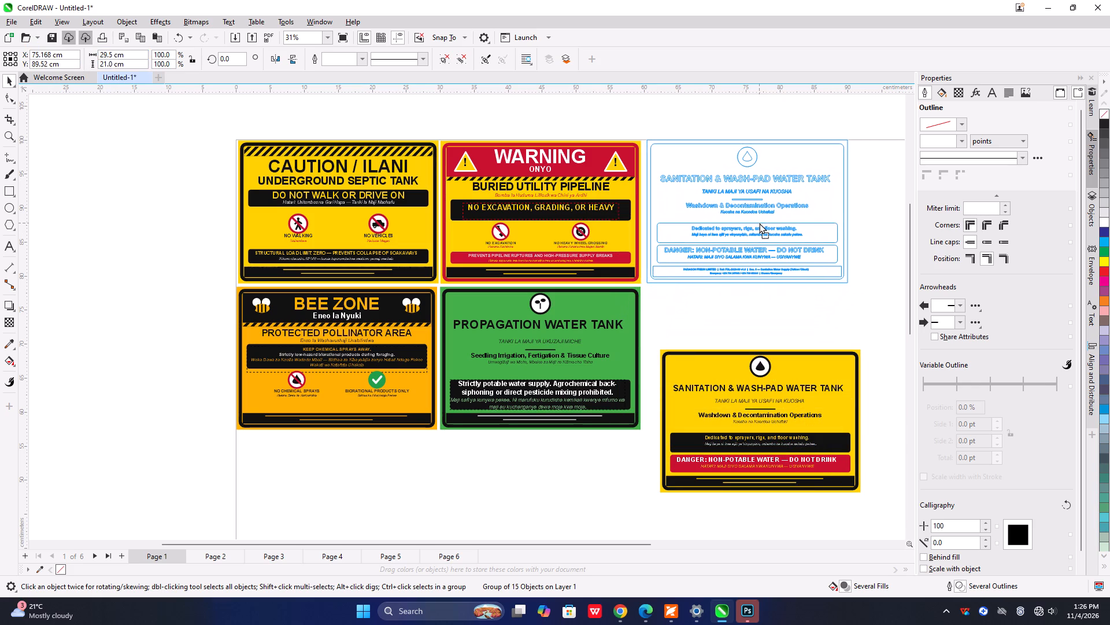
drag(759, 223, 756, 225)
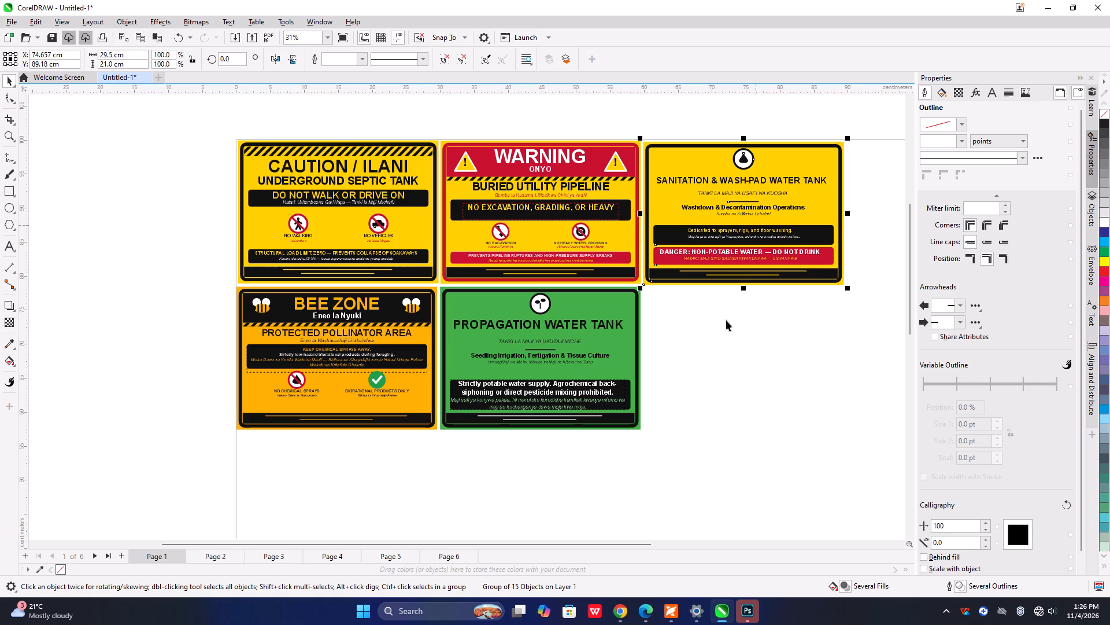
Cut the GENERAL UTILITY WATER TANK sign from Page 3 and paste it onto Page 1.
click(319, 556)
click(294, 557)
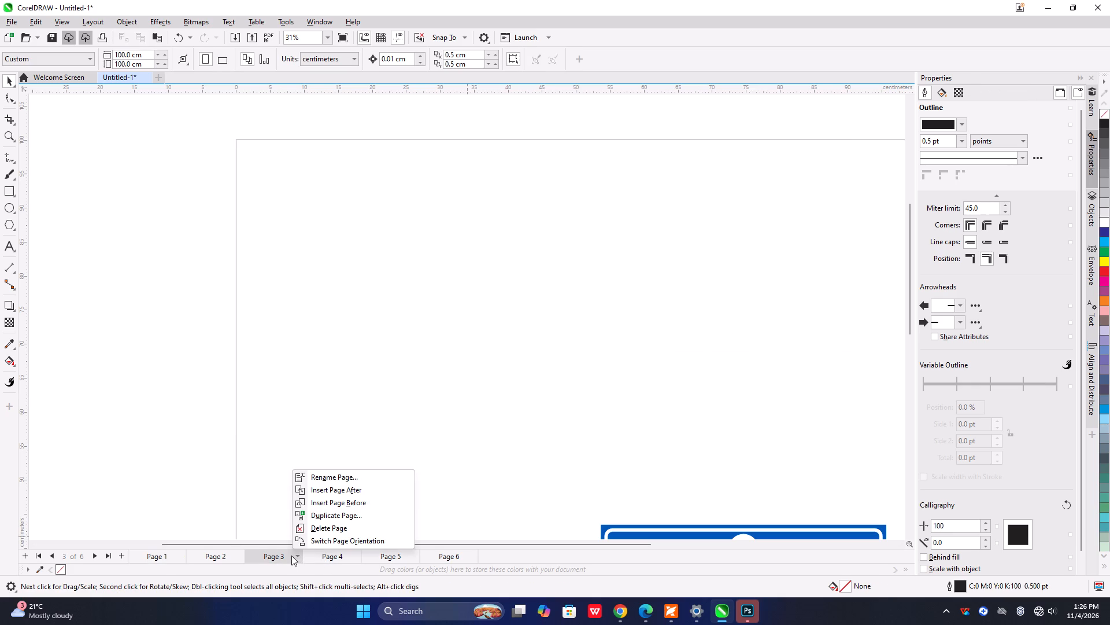
scroll(555, 483, down, 4)
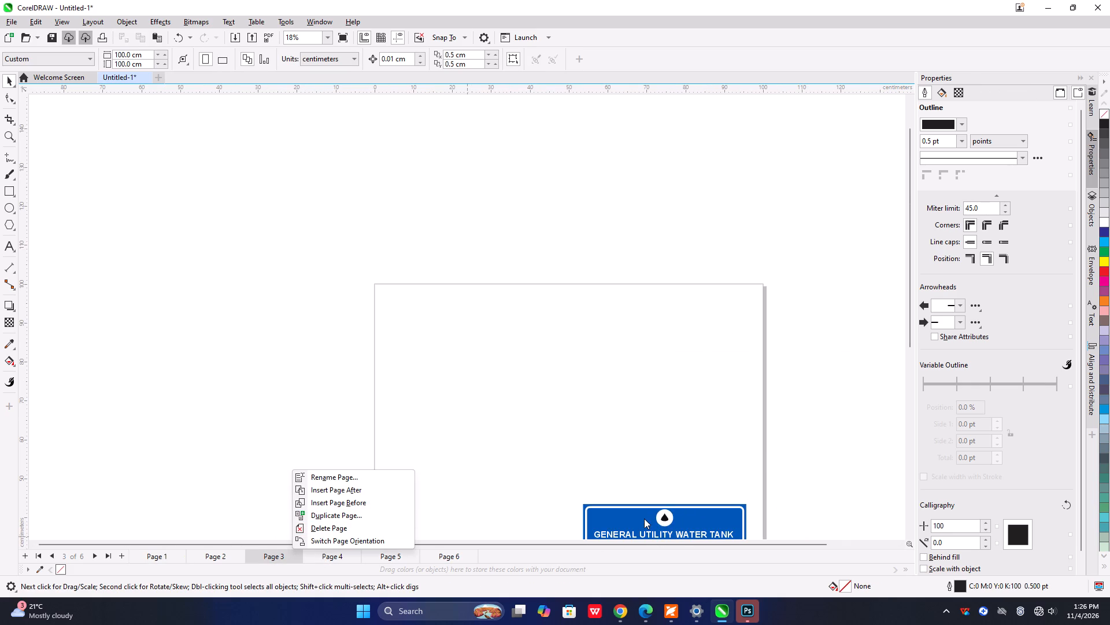
click(645, 519)
right_click(645, 519)
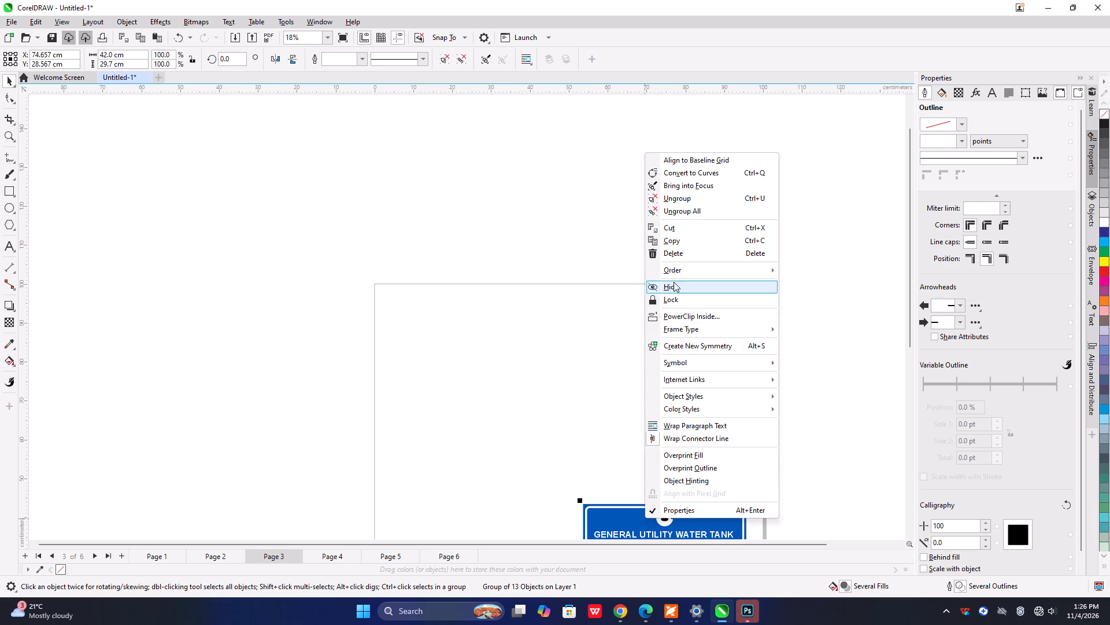
click(669, 225)
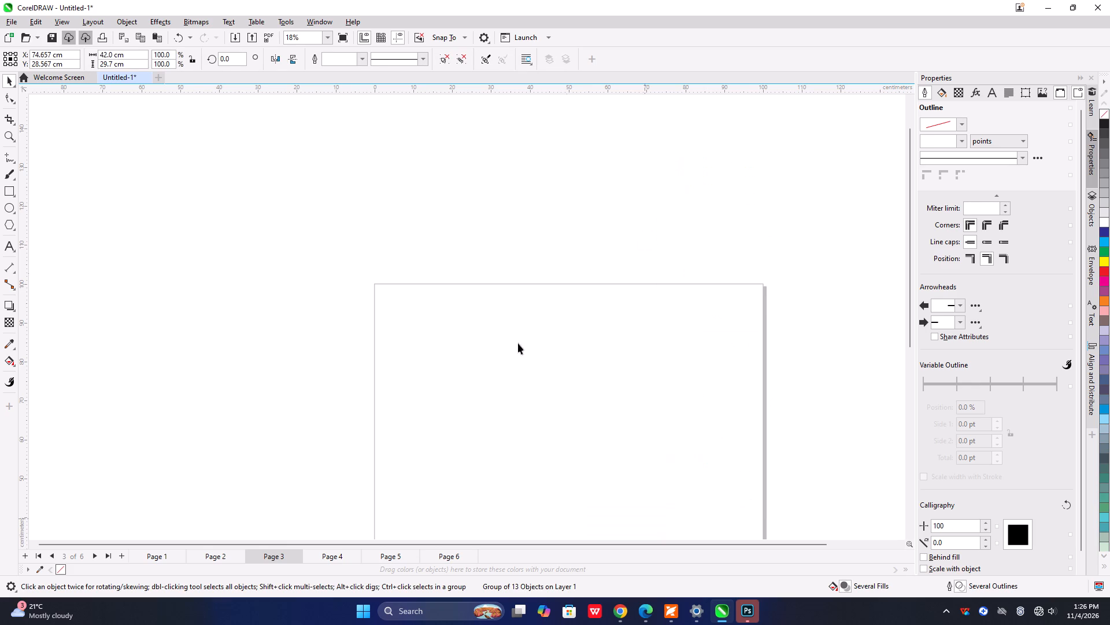
click(175, 553)
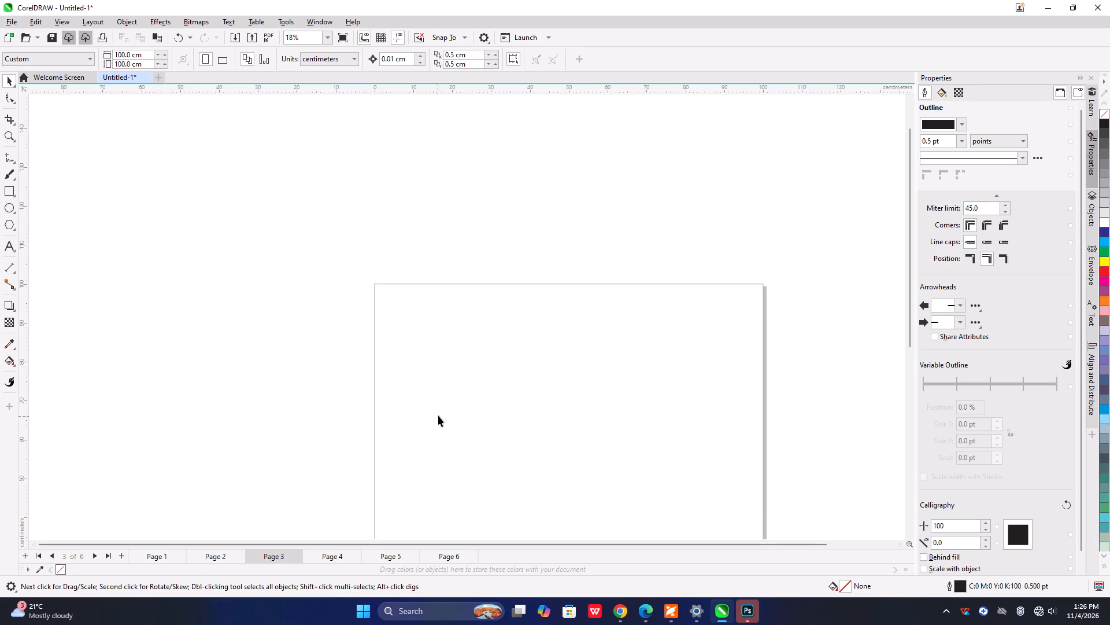
click(153, 553)
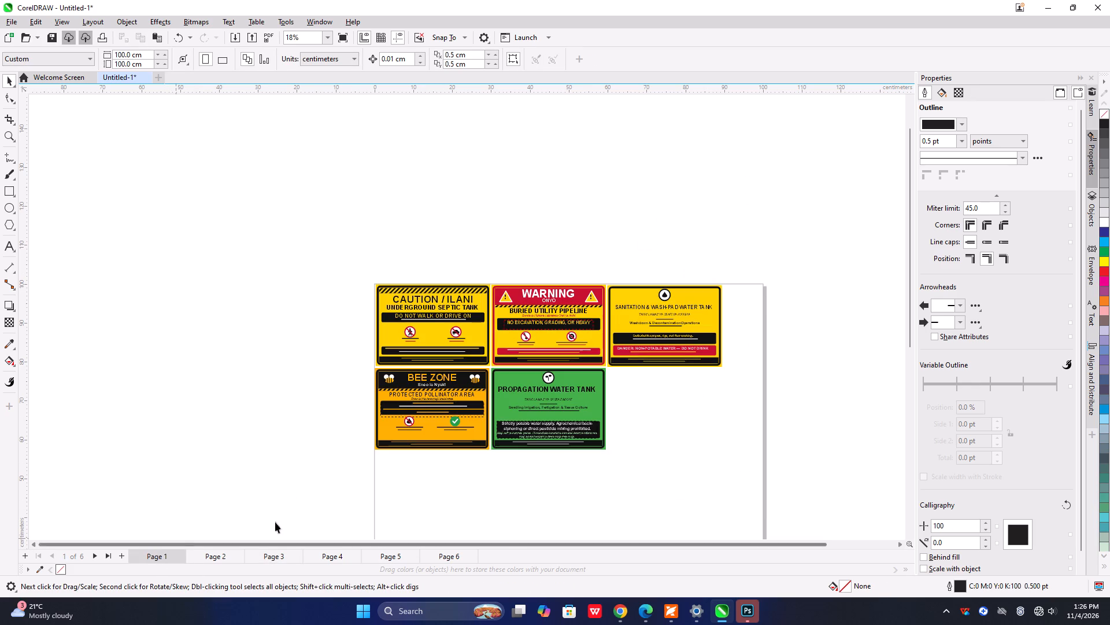
right_click(478, 457)
click(515, 548)
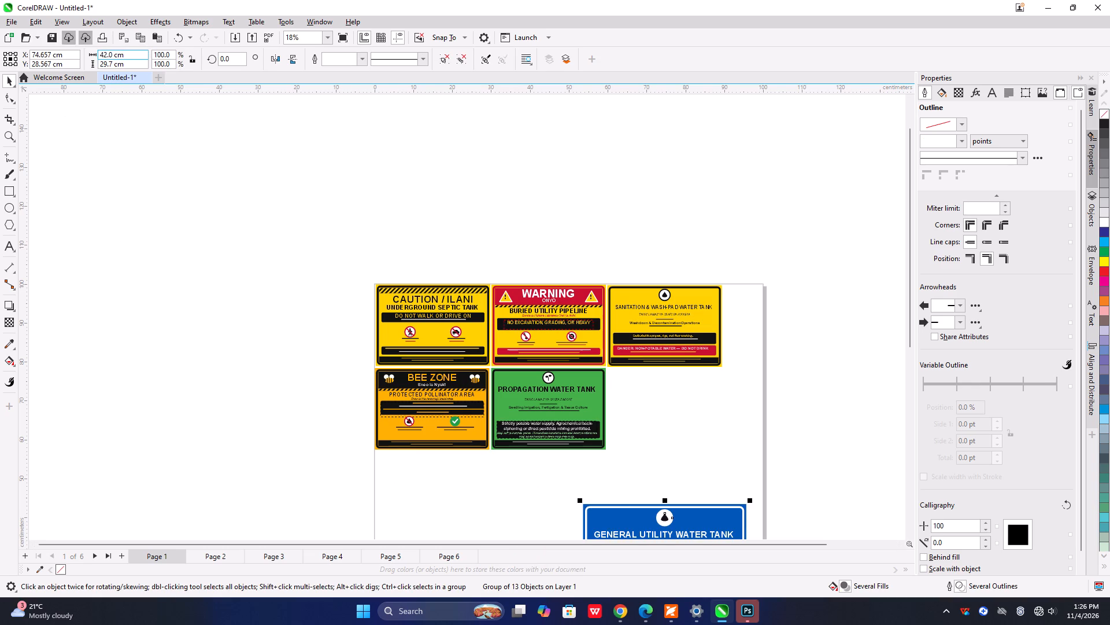
Resize the GENERAL UTILITY WATER TANK sign to 29.5 by 21 cm.
drag(142, 56, 6, 53)
key(2)
key(9)
key(period)
key(5)
drag(127, 69, 2, 53)
drag(125, 64, 87, 72)
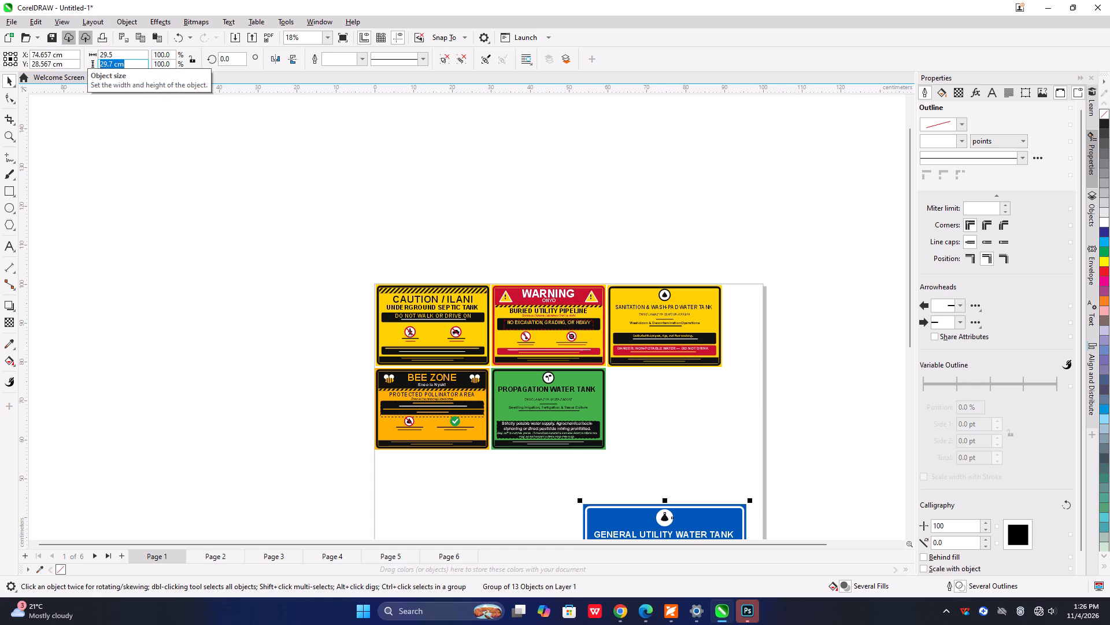
key(2)
key(1)
key(Return)
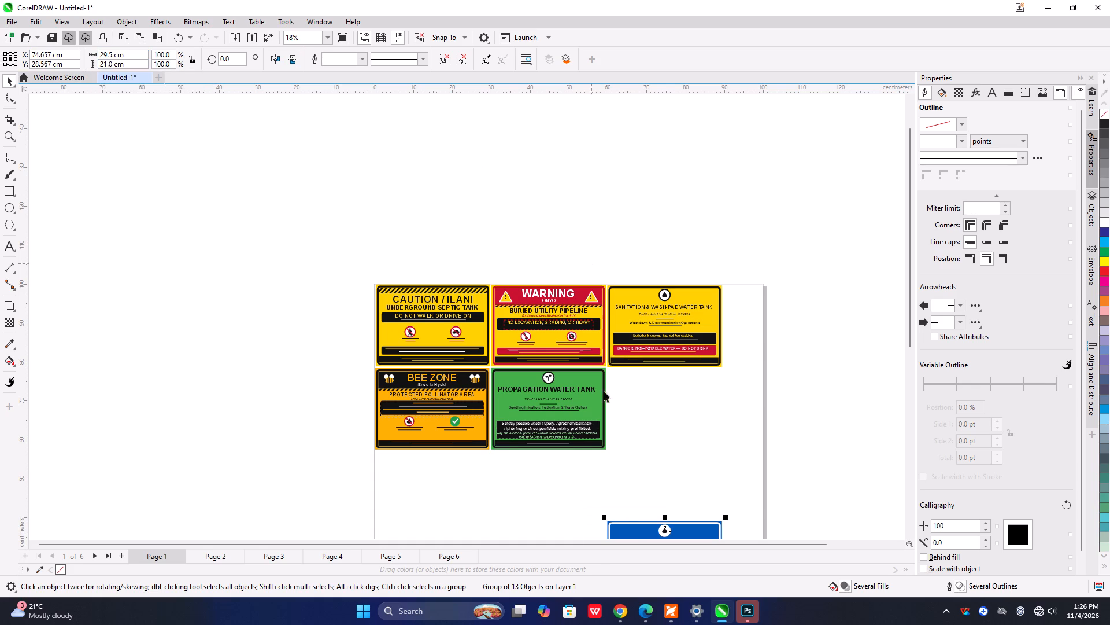
Move the GENERAL UTILITY WATER TANK sign beside the PROPAGATION sign in the second row, about X 74.7 cm, Y 68.2 cm.
drag(664, 530, 672, 373)
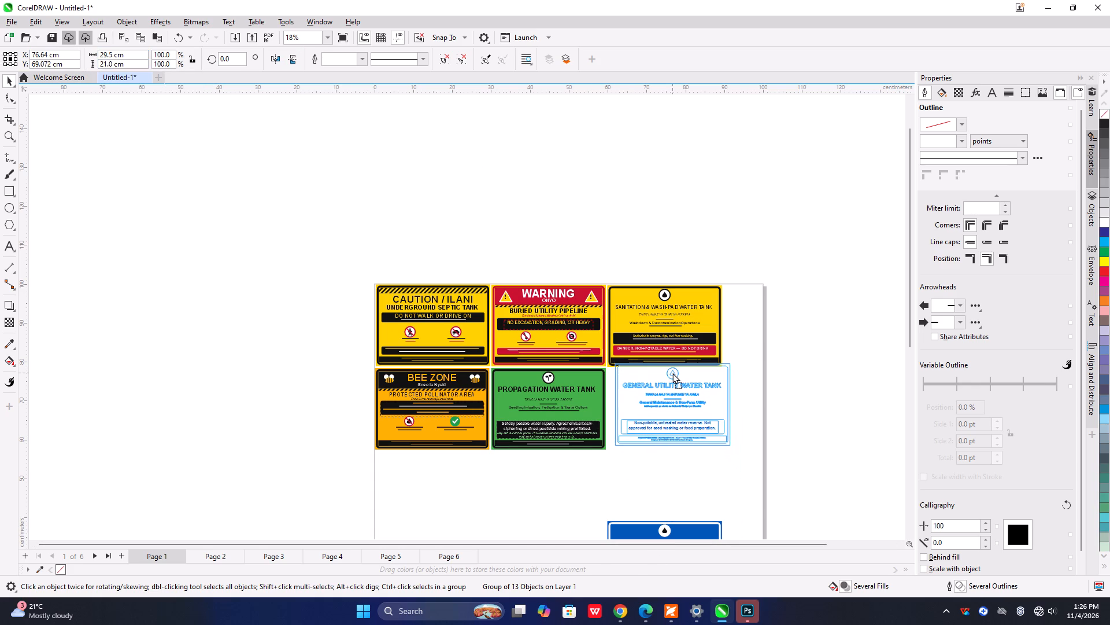
drag(672, 373, 665, 376)
click(659, 480)
Enlarge the warning text frame in the GENERAL UTILITY WATER TANK sign to about 25.7 by 5.2 cm to fit its cut-off Swahili text.
scroll(656, 432, up, 2)
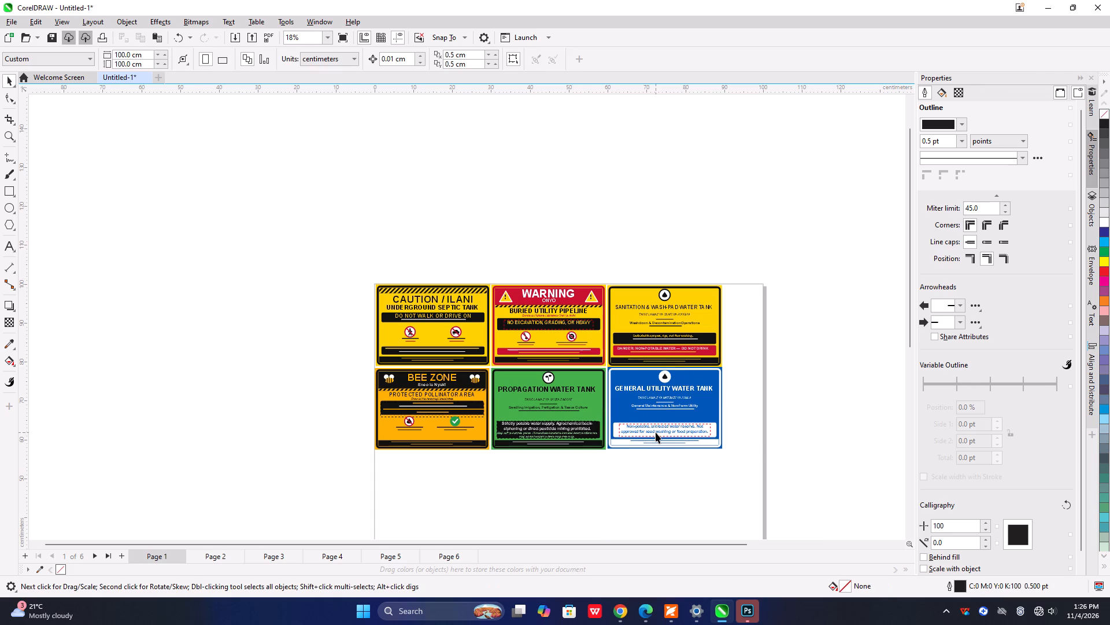
scroll(656, 432, up, 4)
click(659, 432)
double_click(659, 432)
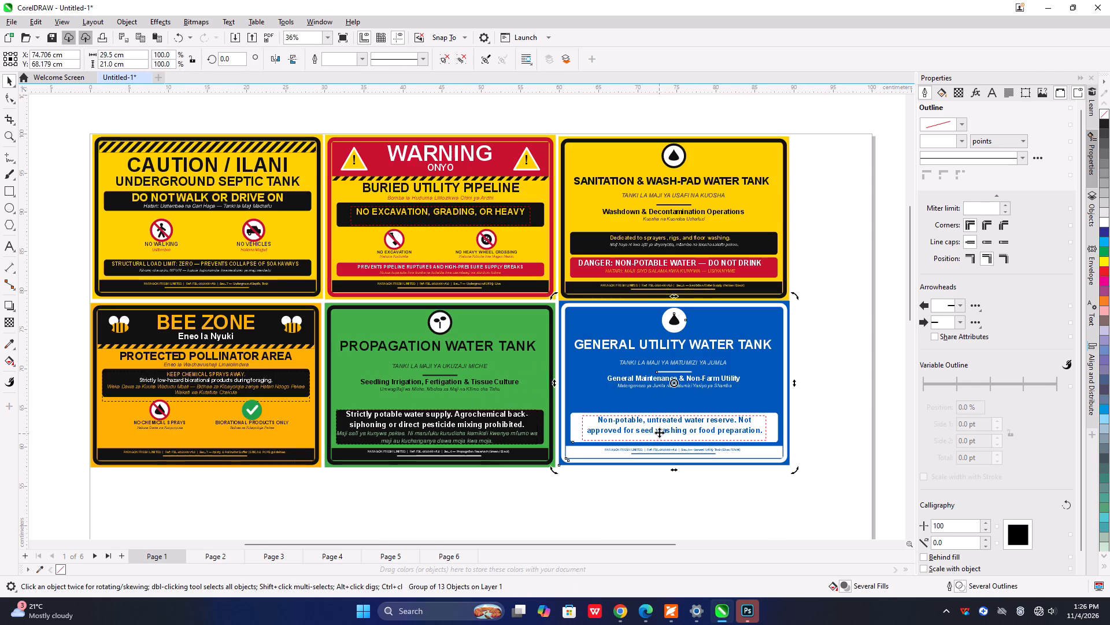
click(660, 427)
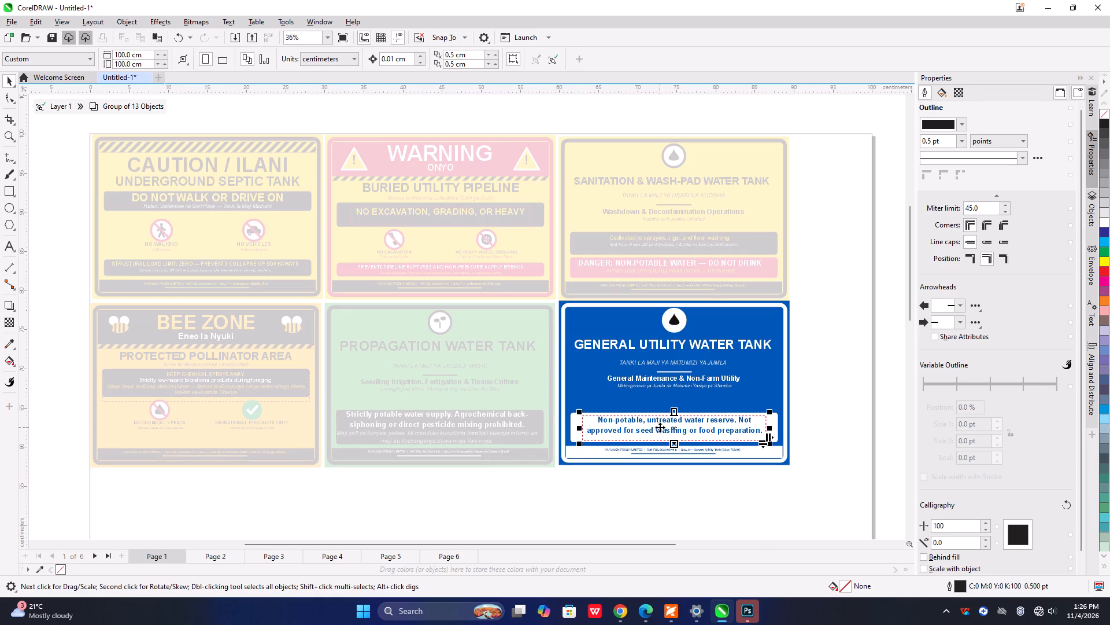
drag(771, 430, 776, 428)
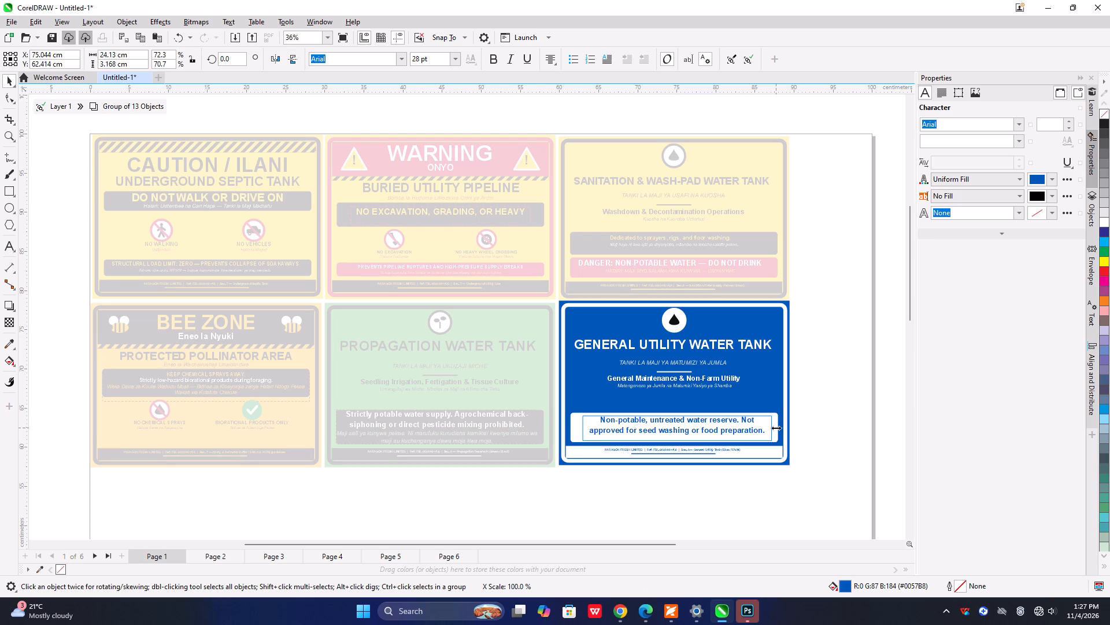
drag(776, 428, 776, 428)
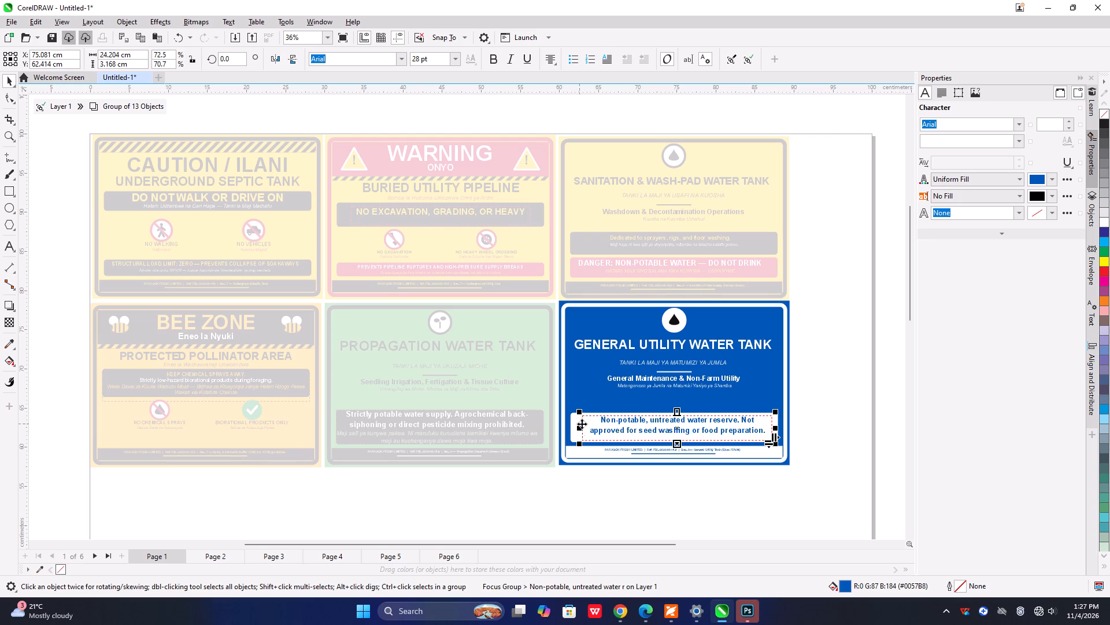
drag(579, 428, 573, 428)
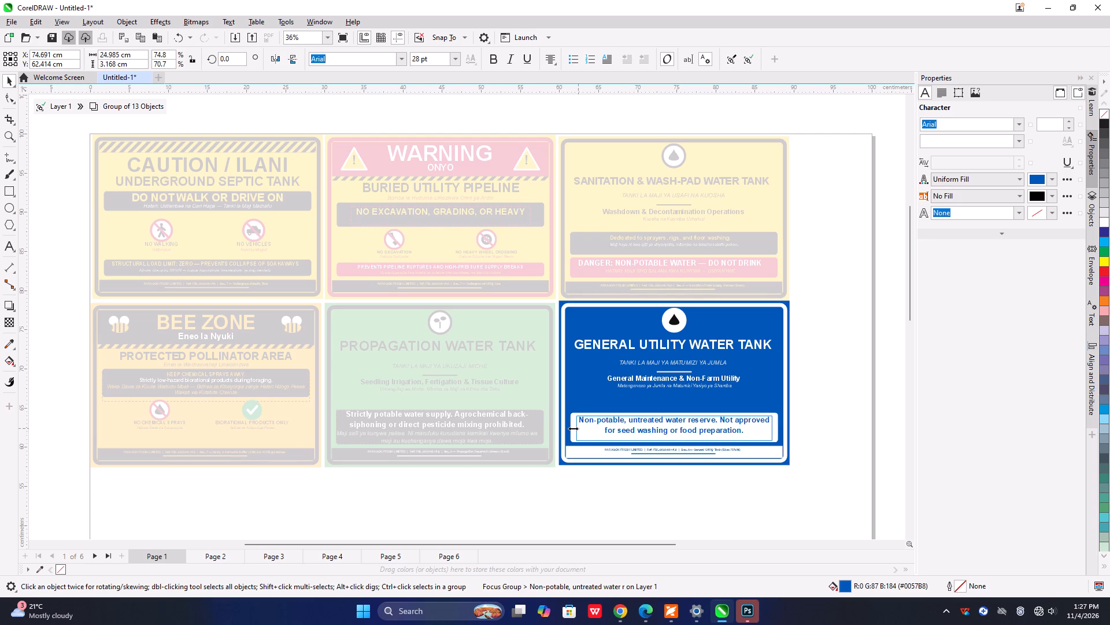
drag(573, 428, 569, 429)
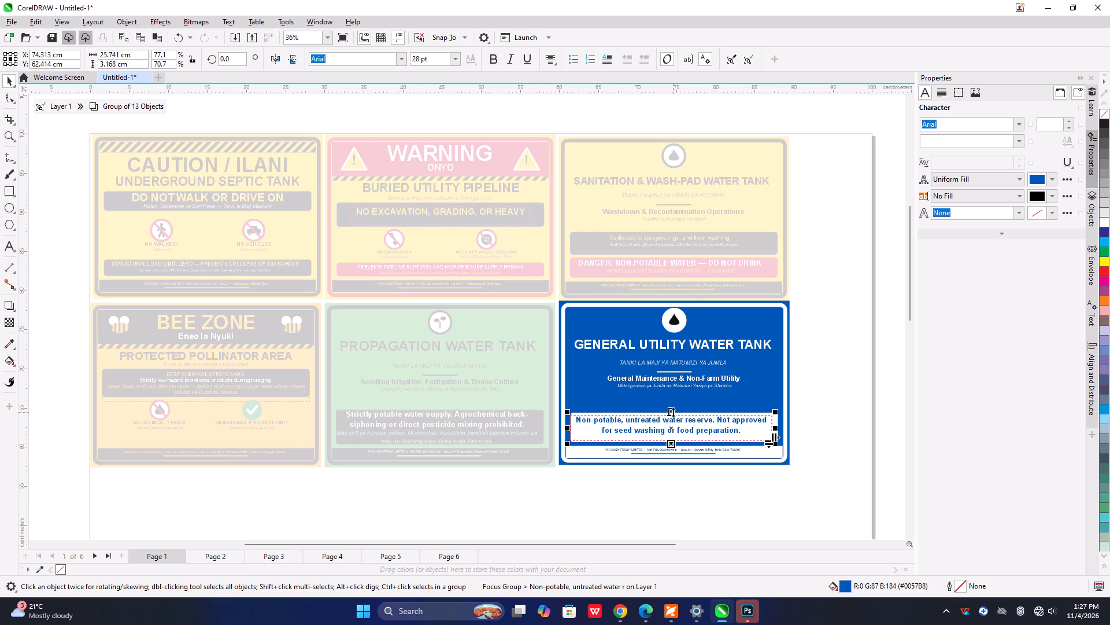
drag(673, 412, 675, 405)
drag(673, 447, 674, 450)
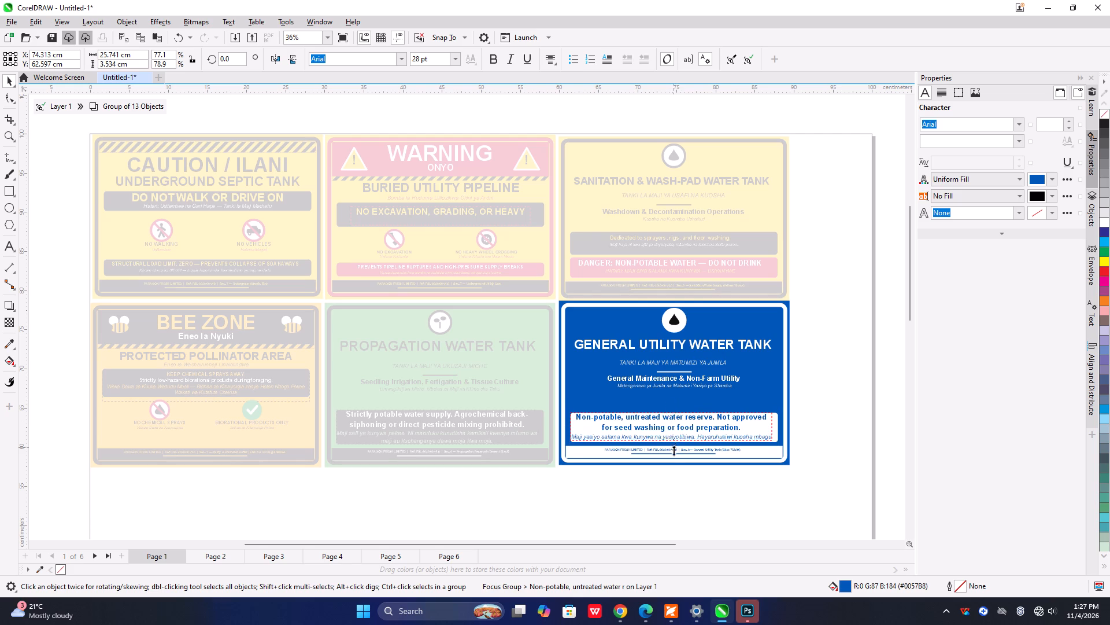
drag(674, 450, 675, 453)
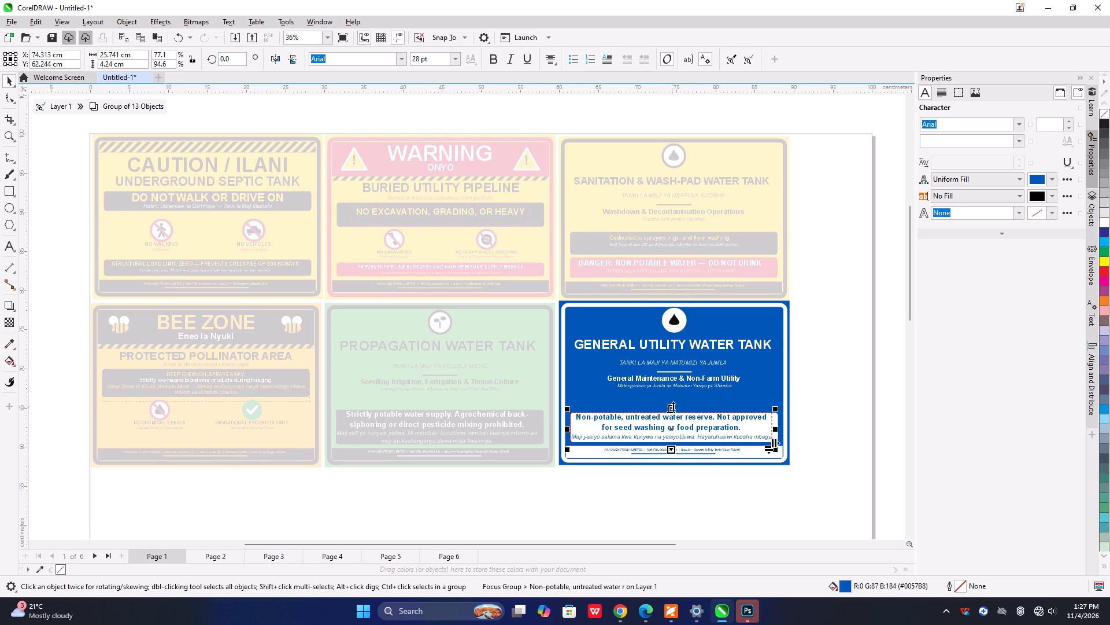
drag(673, 406, 676, 399)
click(794, 516)
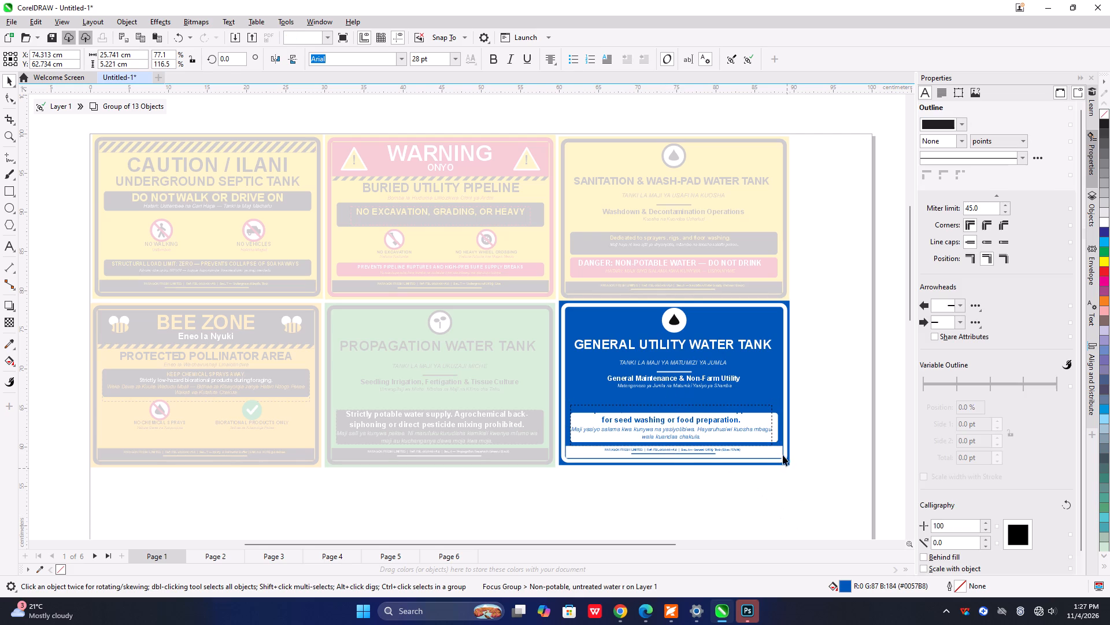
Extend the white box behind that warning text upward to about 4.8 cm high, and leave the sign's group.
click(778, 435)
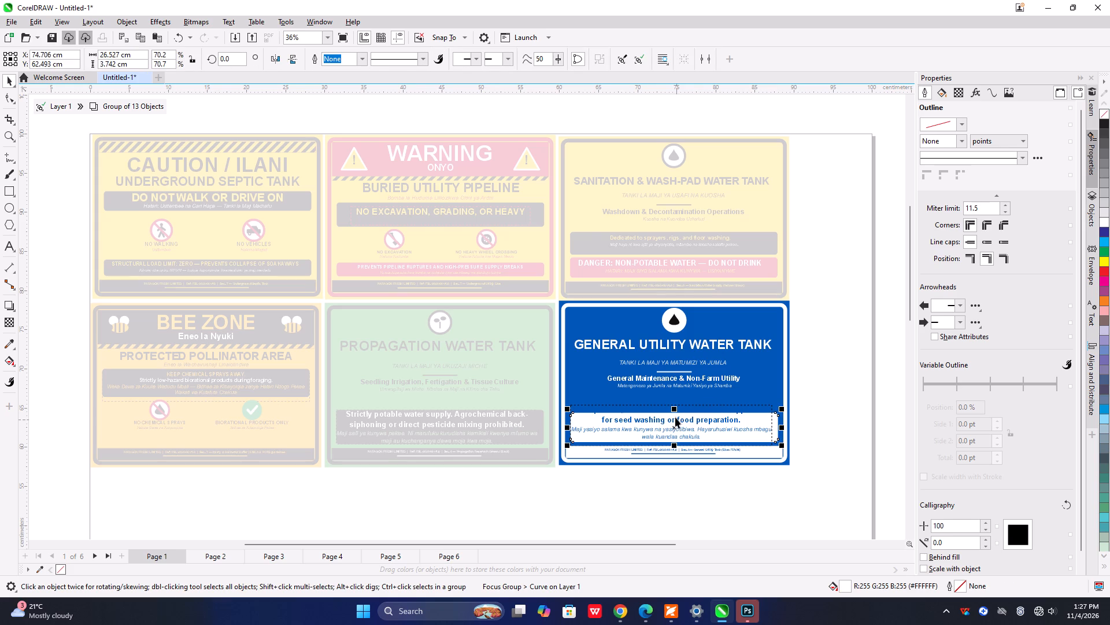
drag(673, 410, 674, 402)
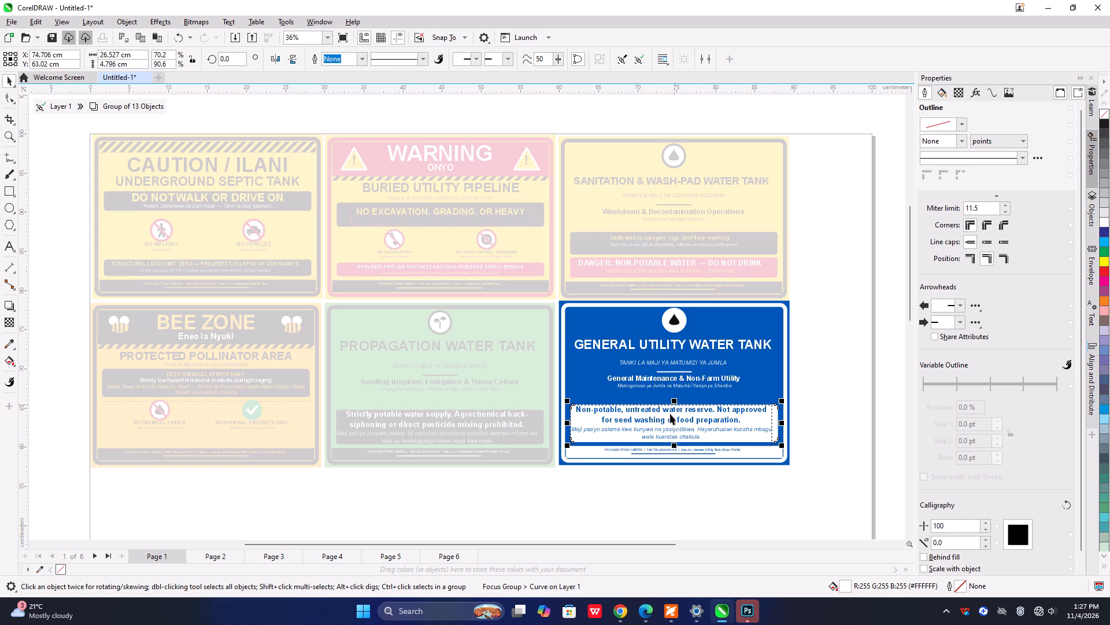
click(711, 496)
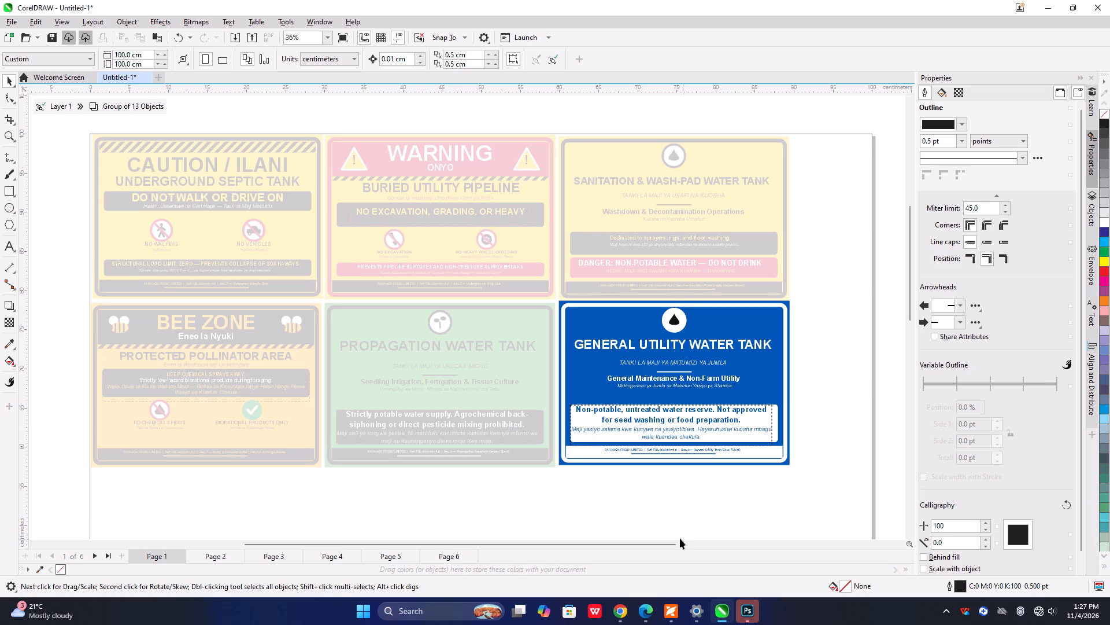
click(674, 505)
click(413, 366)
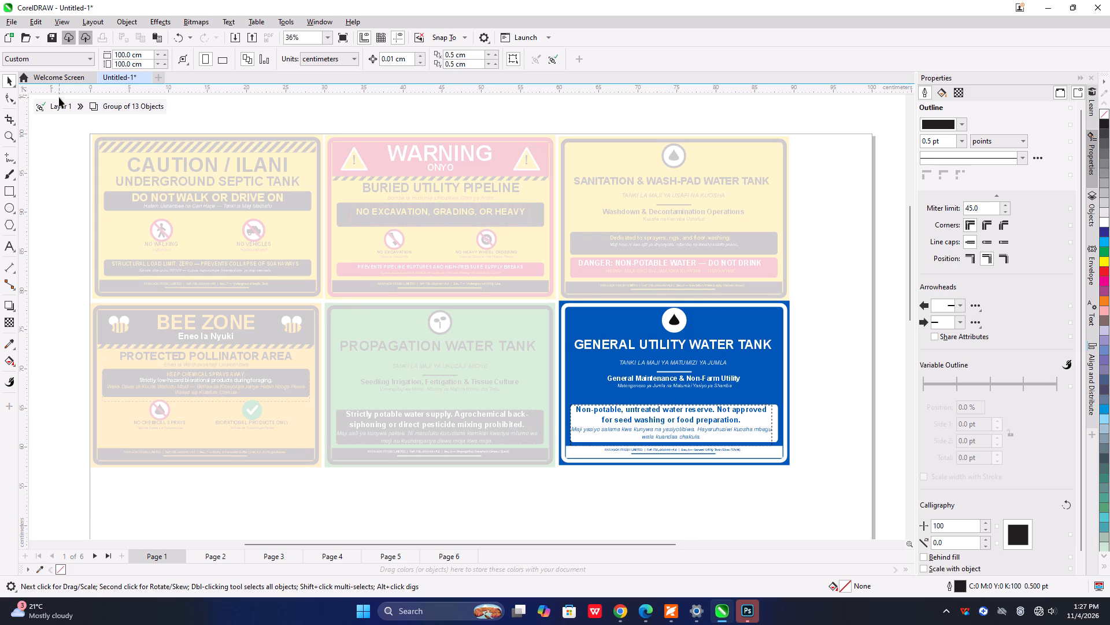
click(55, 105)
click(630, 503)
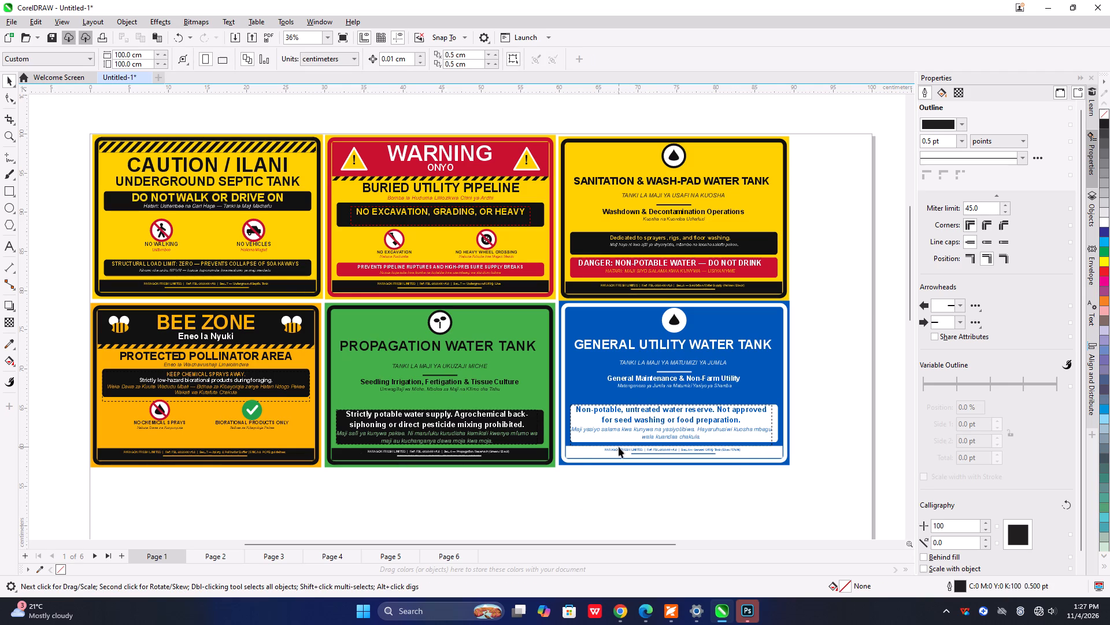
Cut the FIRE EMERGENCY WATER RESERVE sign from Page 6 and go back through the preceding pages.
drag(392, 554, 398, 555)
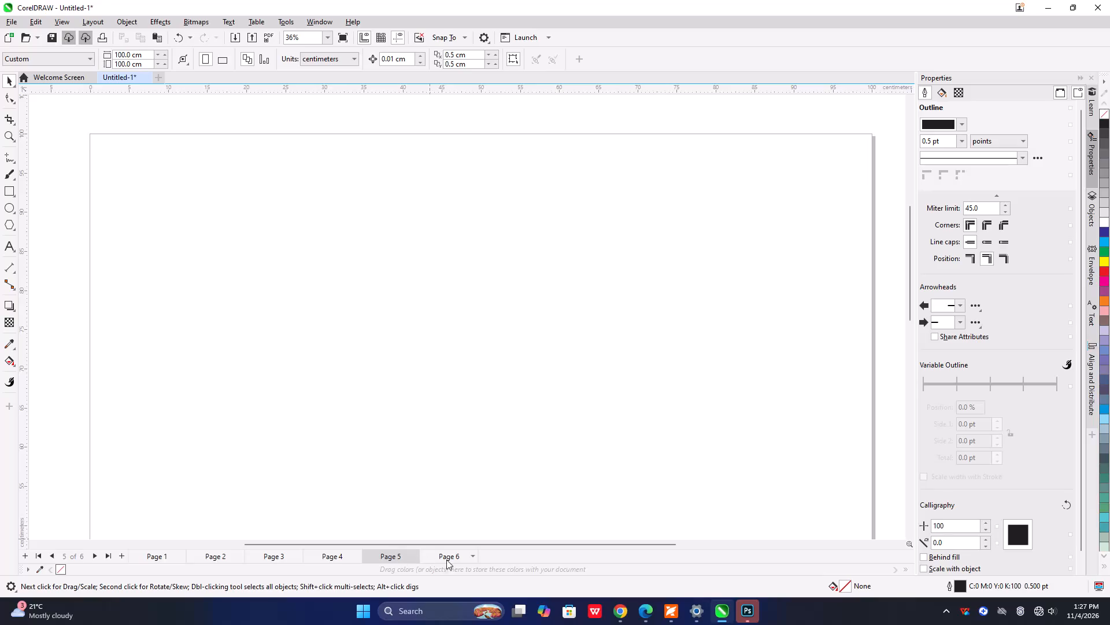
click(450, 558)
scroll(782, 423, down, 5)
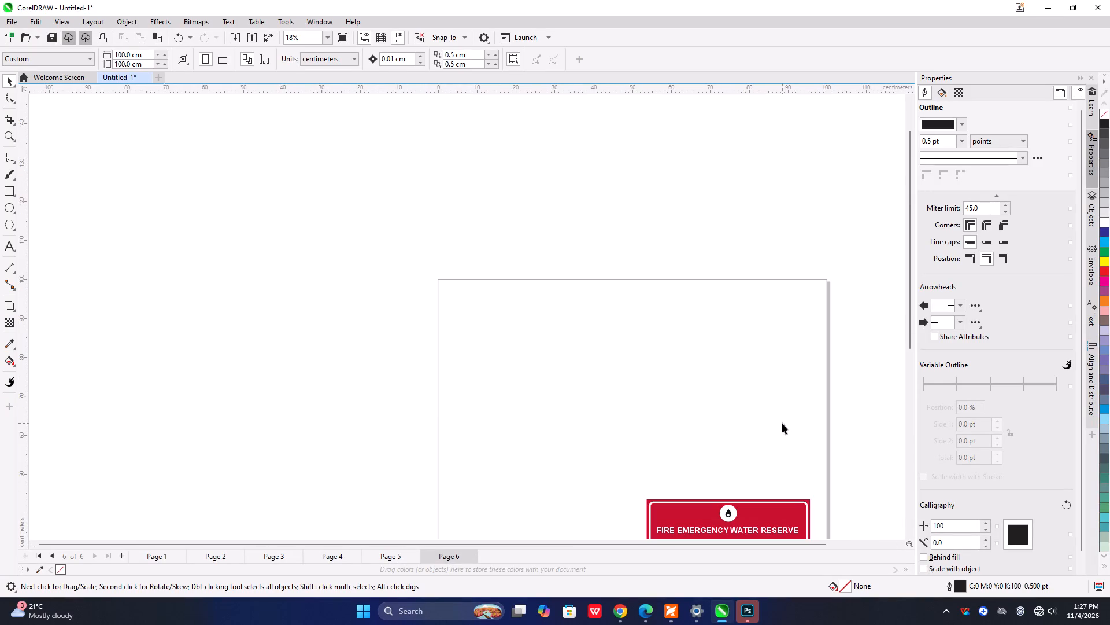
click(682, 522)
right_drag(686, 517, 680, 514)
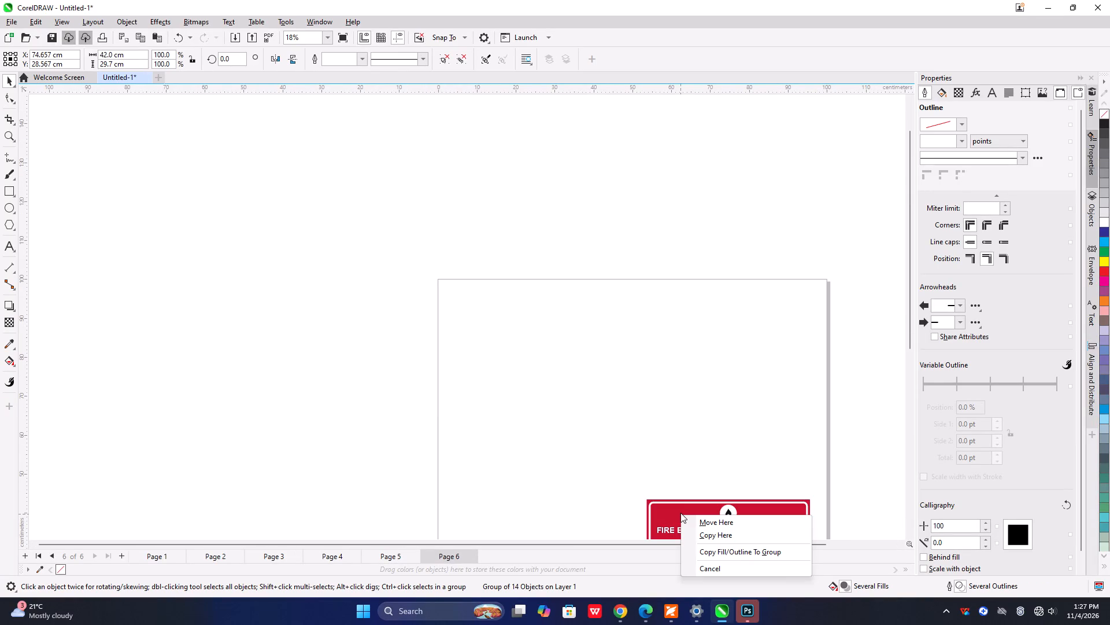
right_click(689, 515)
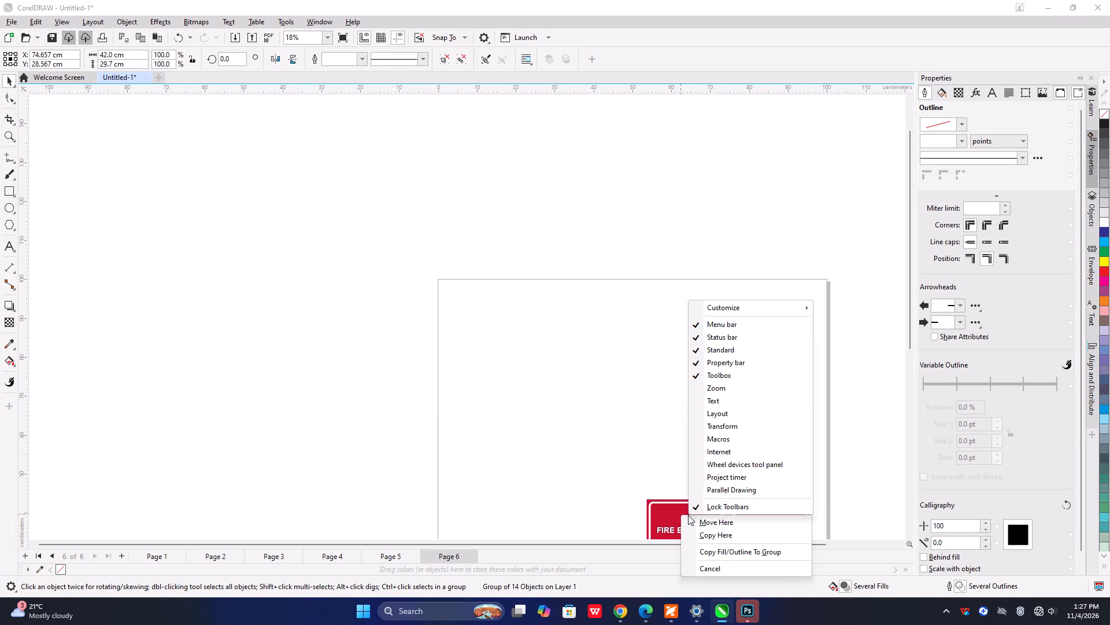
click(658, 508)
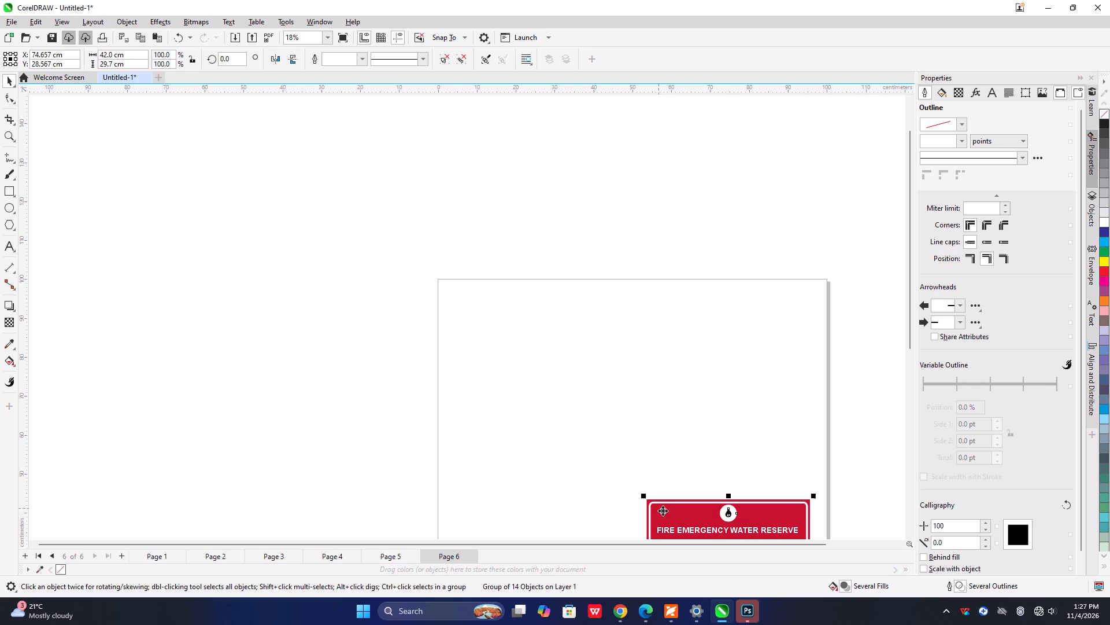
right_click(672, 515)
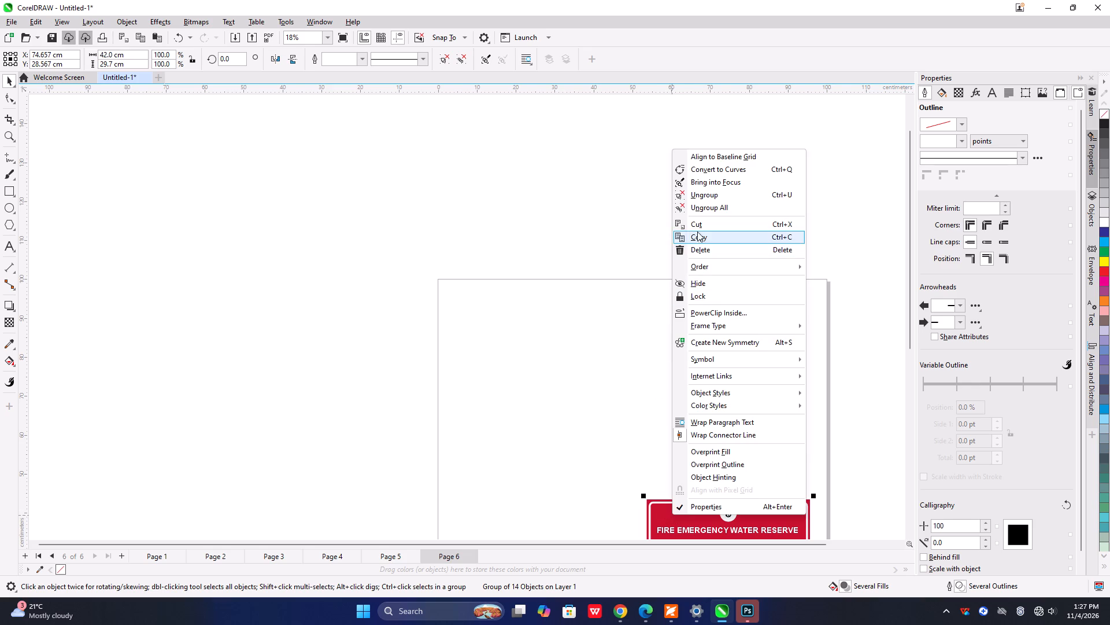
click(698, 220)
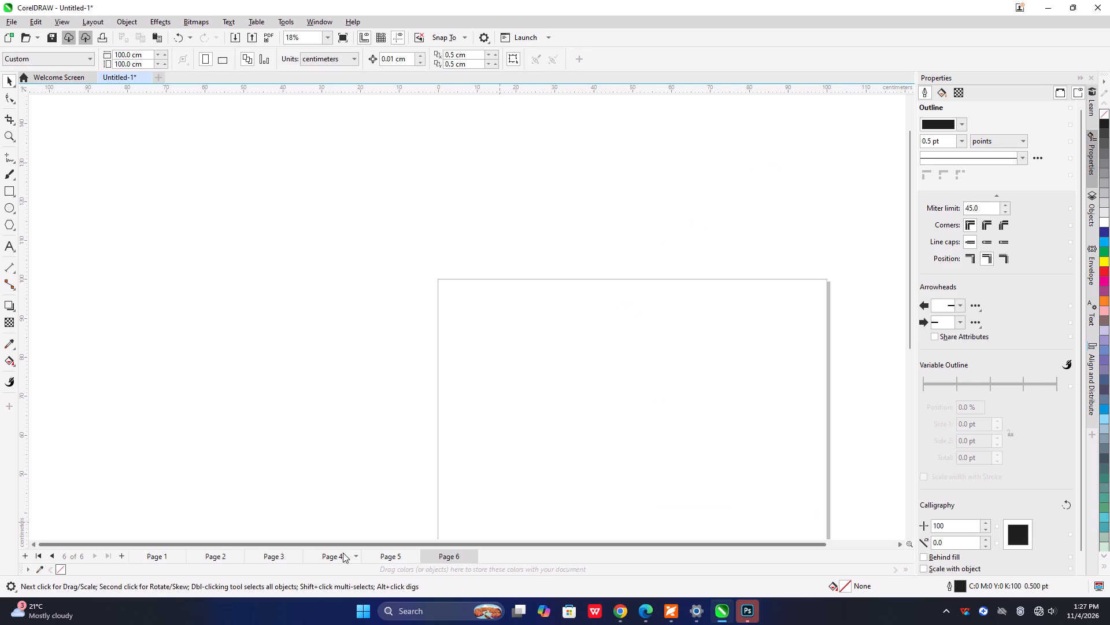
click(397, 557)
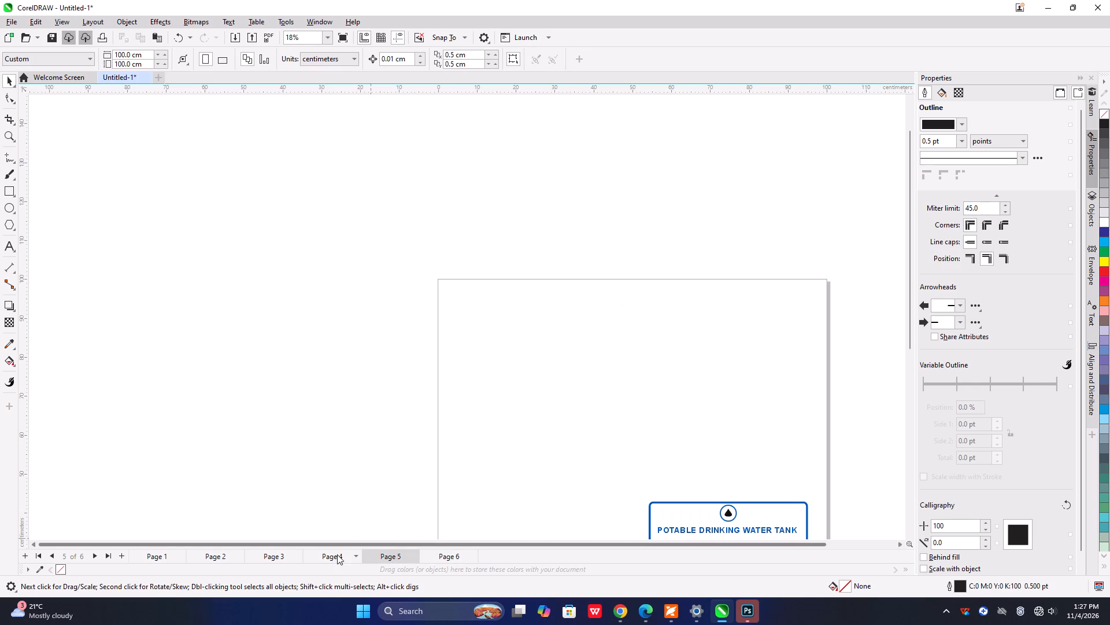
click(334, 557)
click(277, 553)
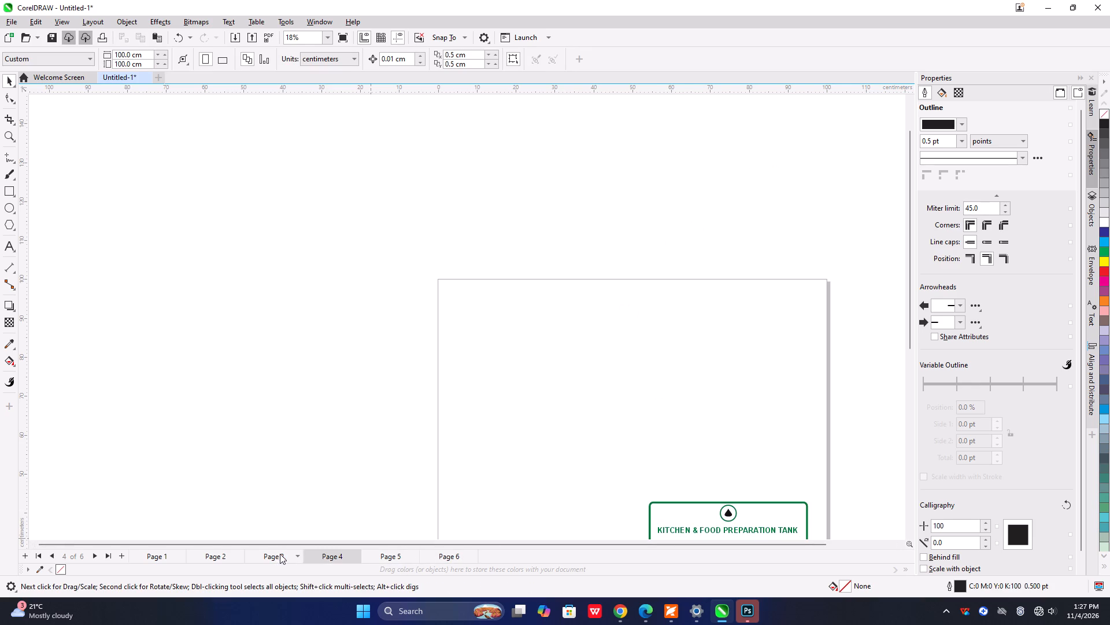
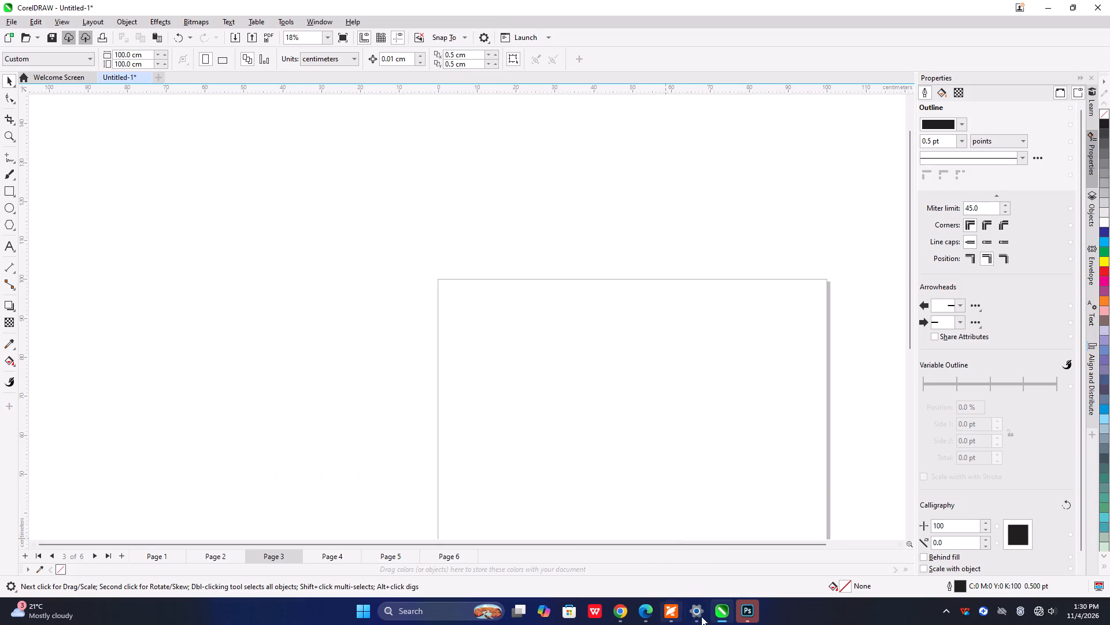
Switch to Adobe Photoshop 2020 and close it.
click(752, 614)
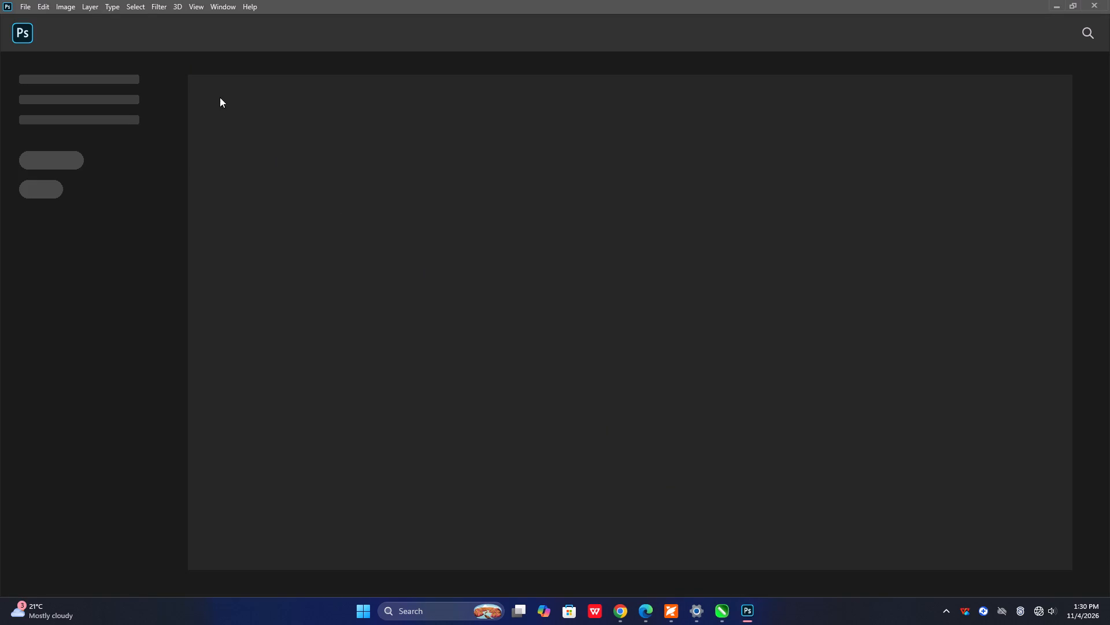
click(1096, 3)
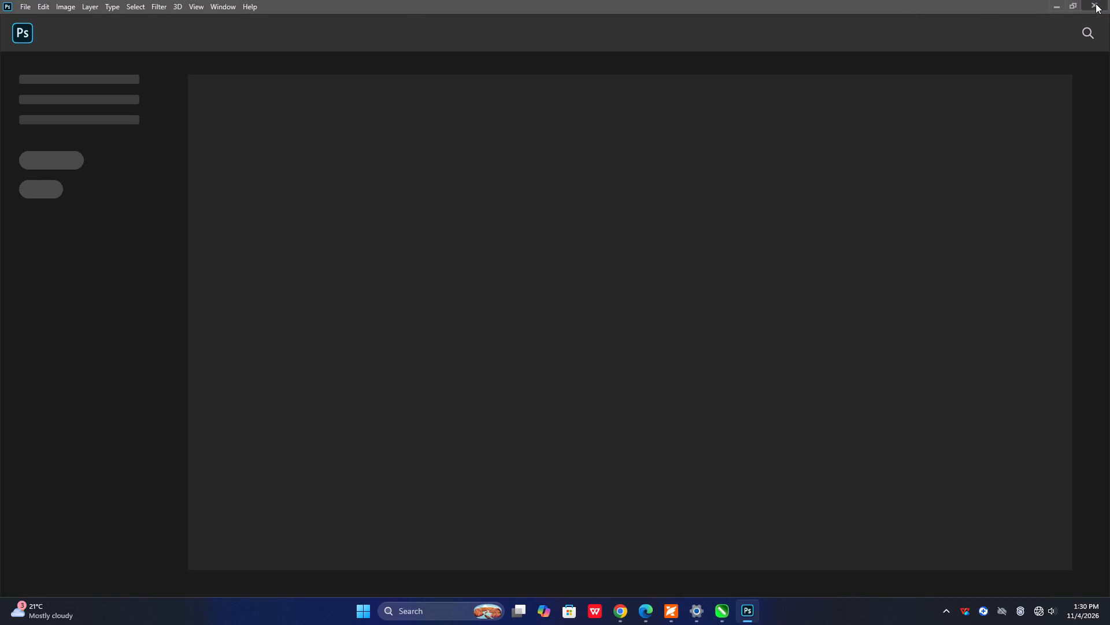